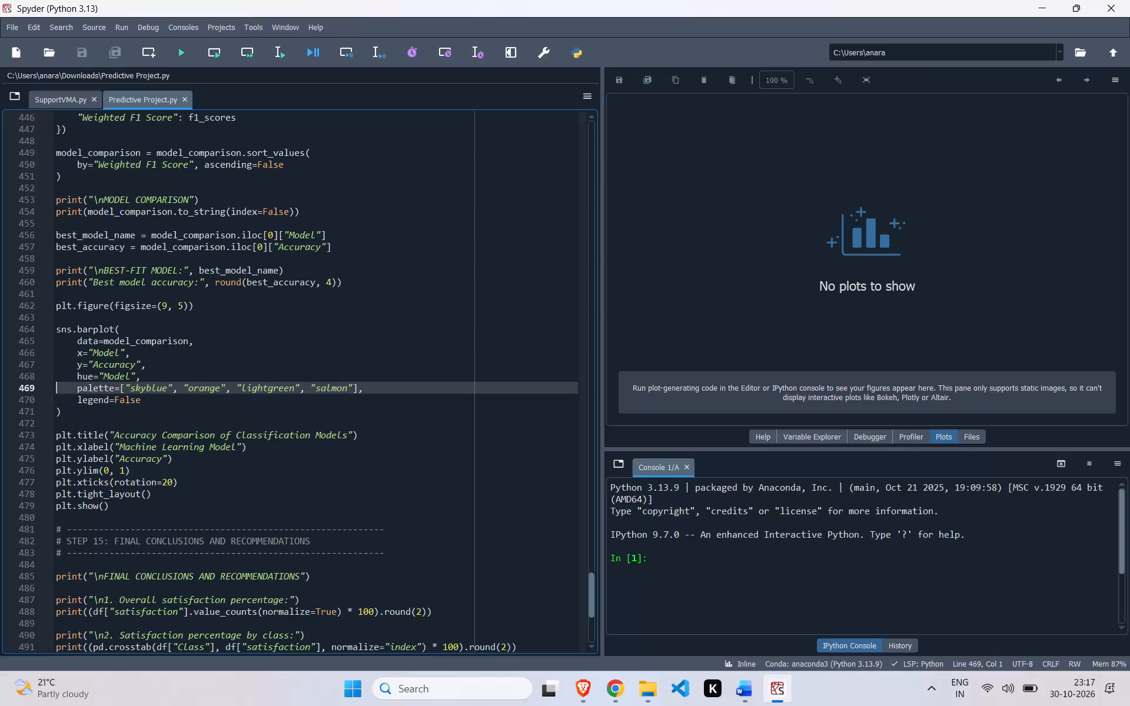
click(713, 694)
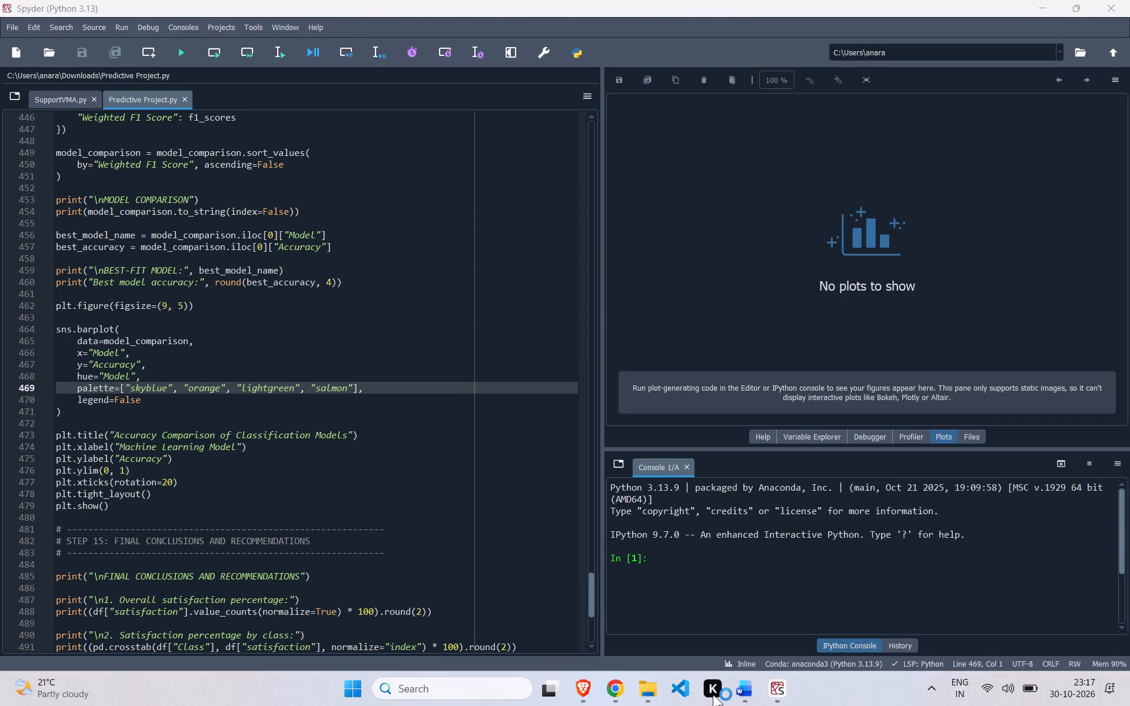
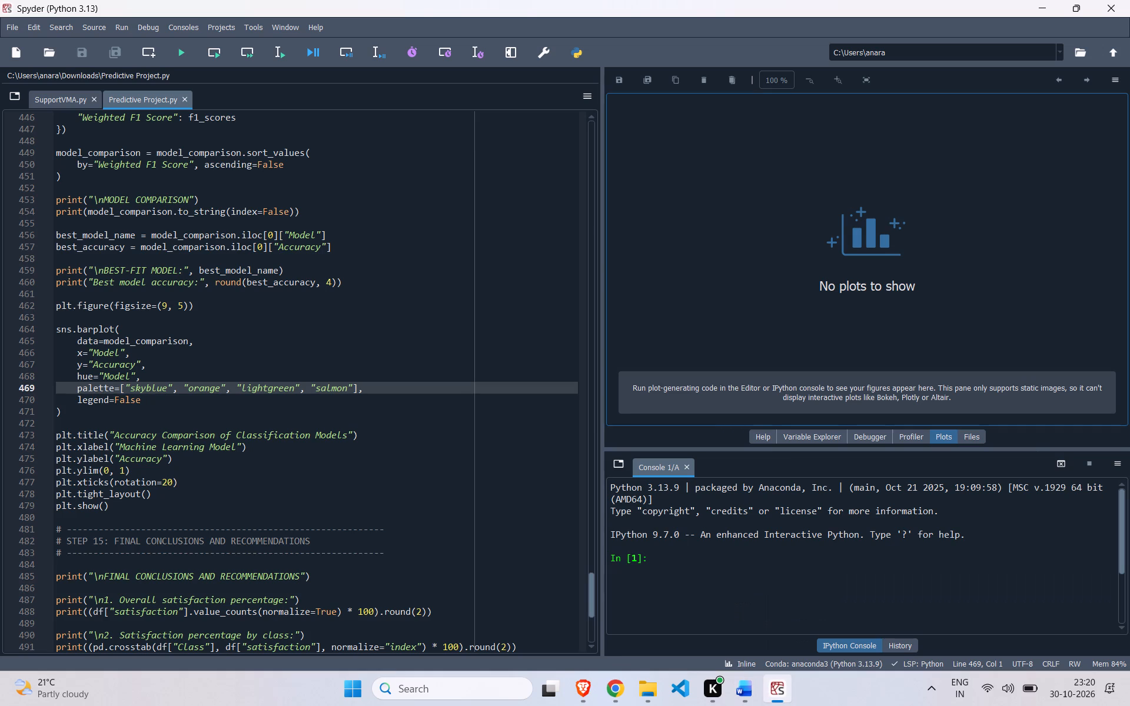
Clear the console output and enlarge the console pane by moving its upper divider upward.
scroll(268, 401, up, 20)
scroll(268, 401, up, 19)
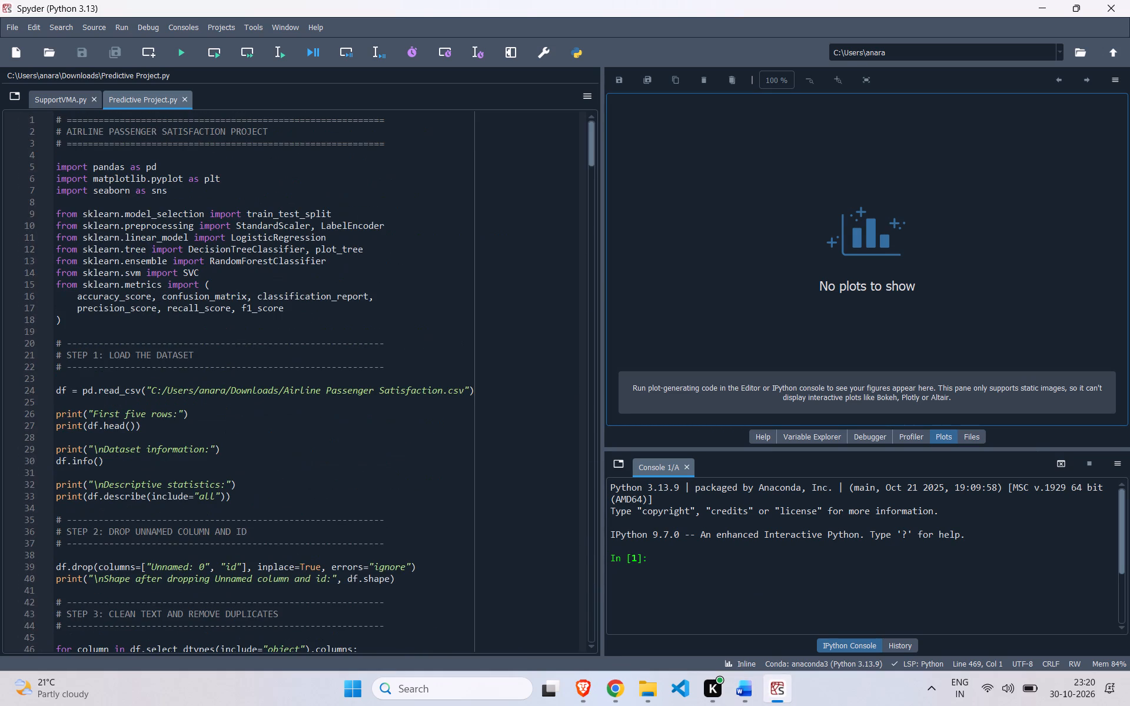
click(1073, 469)
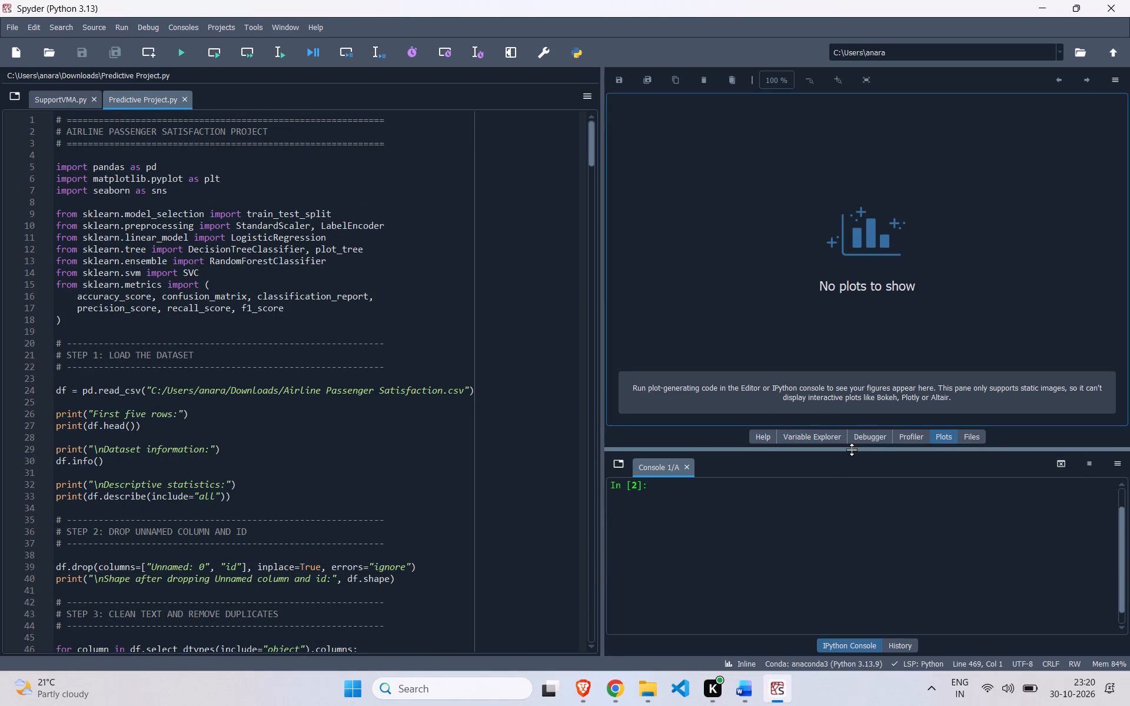
drag(852, 449, 858, 389)
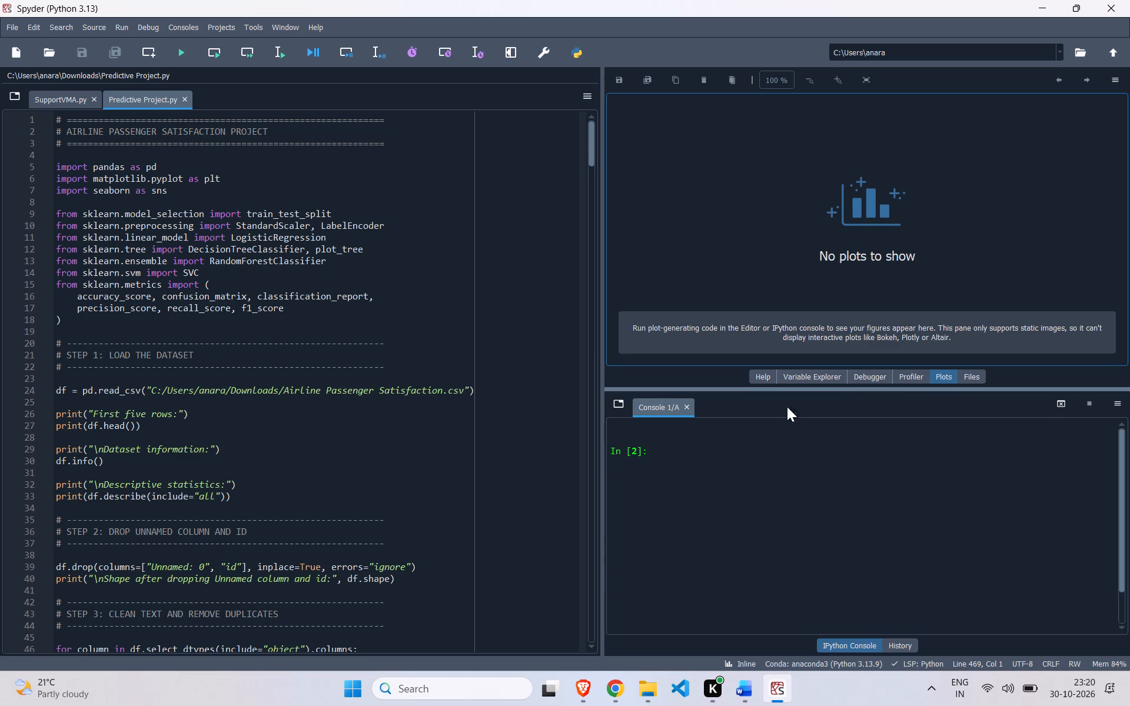
Run only the import block at the top of Predictive Project.py, from pandas through the sklearn.metrics imports.
scroll(227, 419, down, 1)
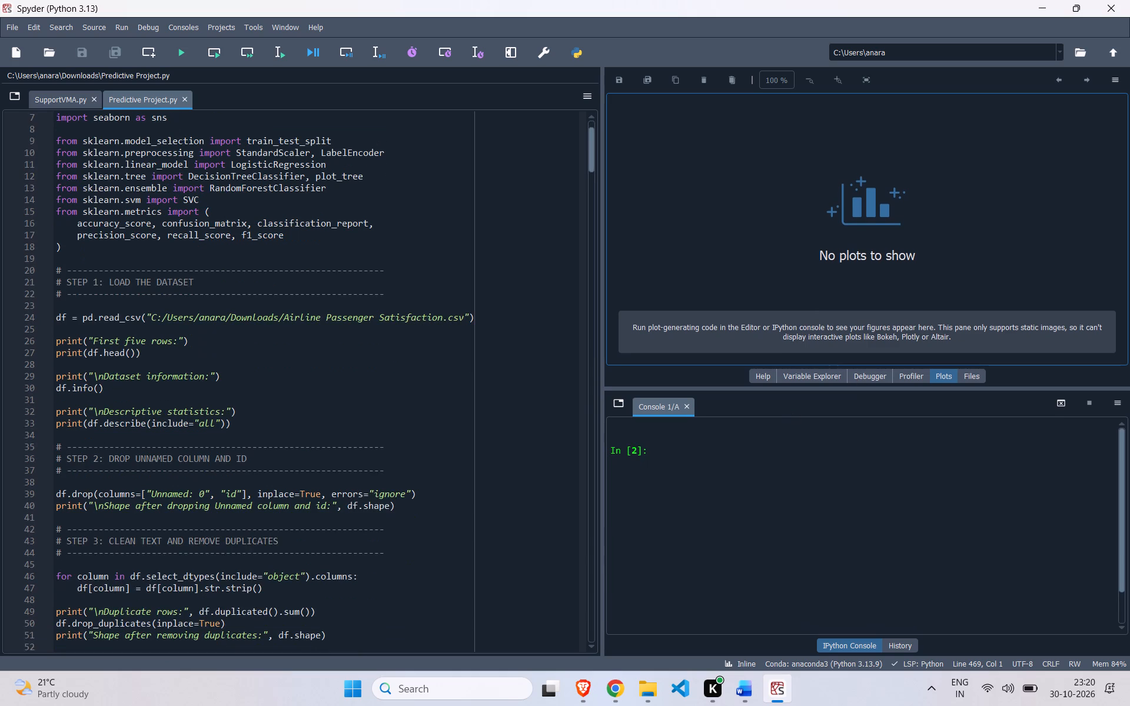
scroll(227, 419, down, 1)
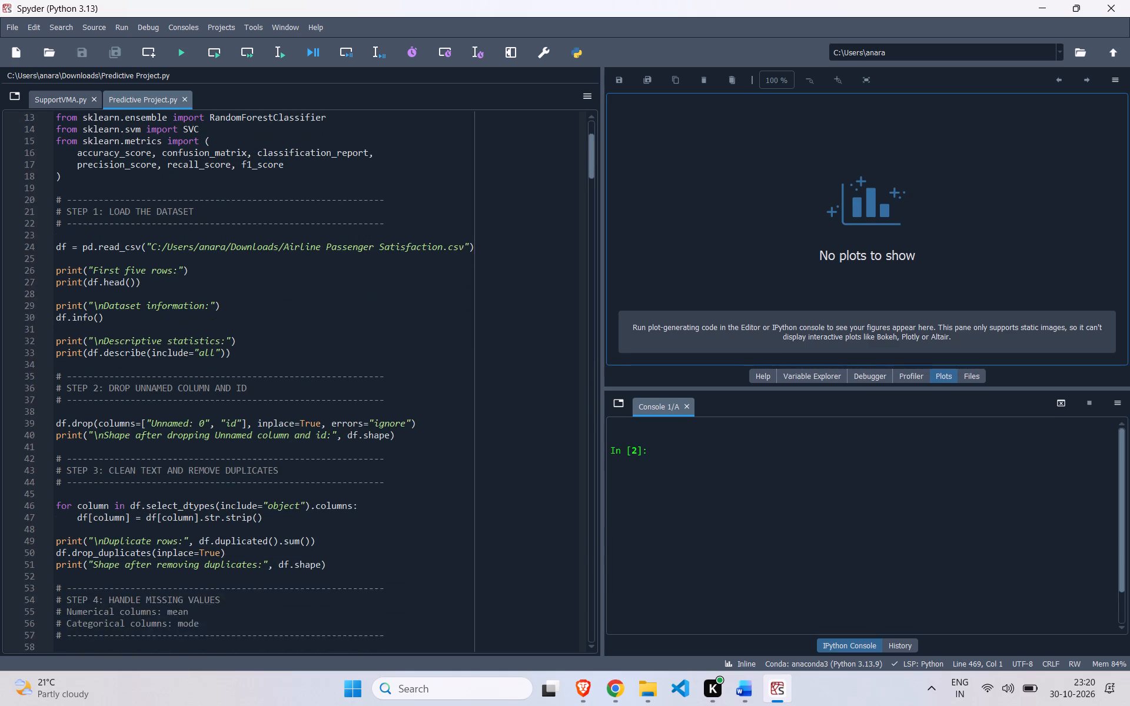
scroll(227, 419, down, 2)
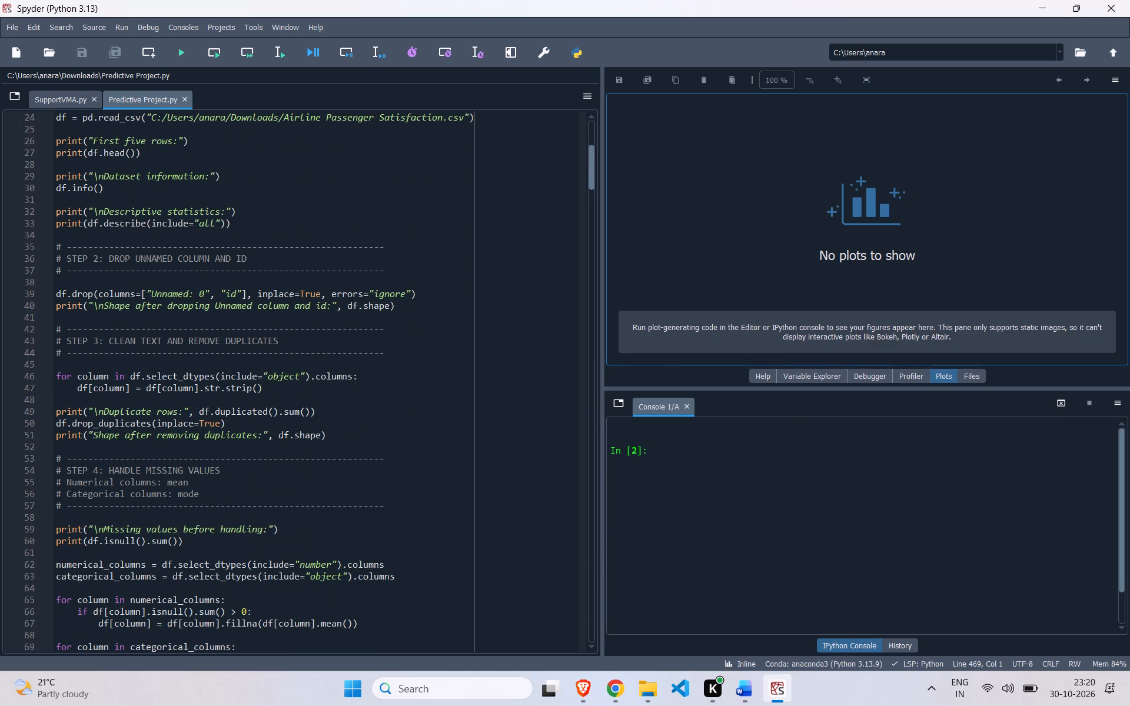
scroll(227, 419, up, 4)
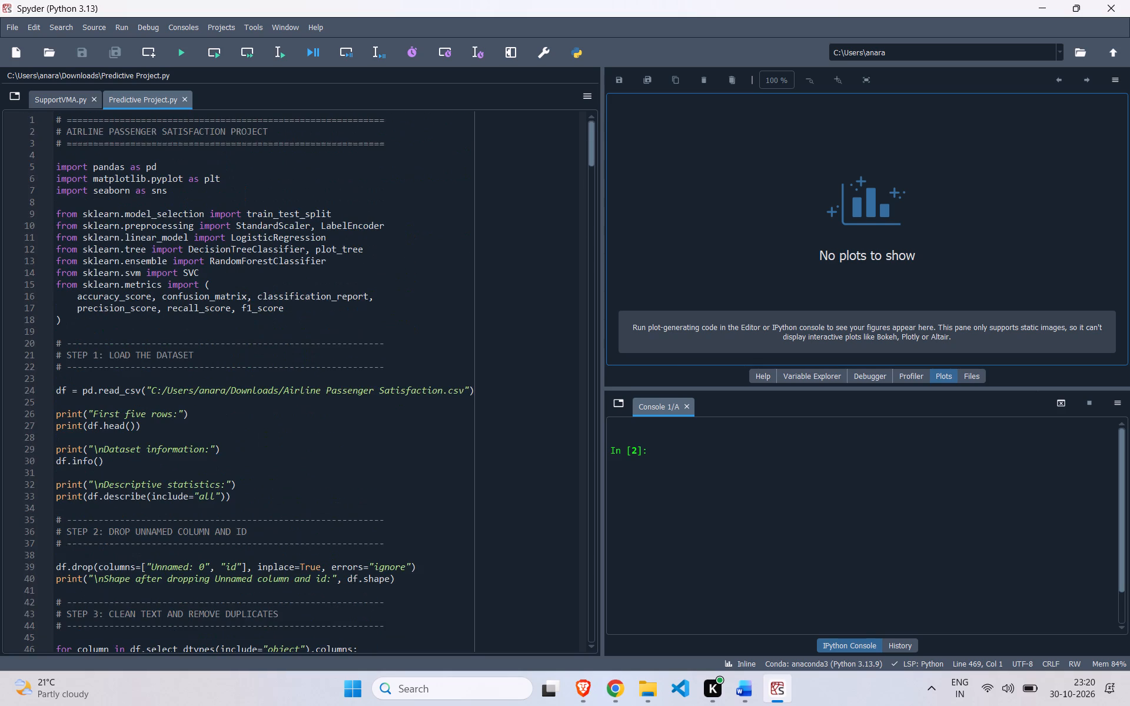
scroll(227, 419, up, 1)
scroll(226, 353, up, 3)
drag(77, 320, 32, 146)
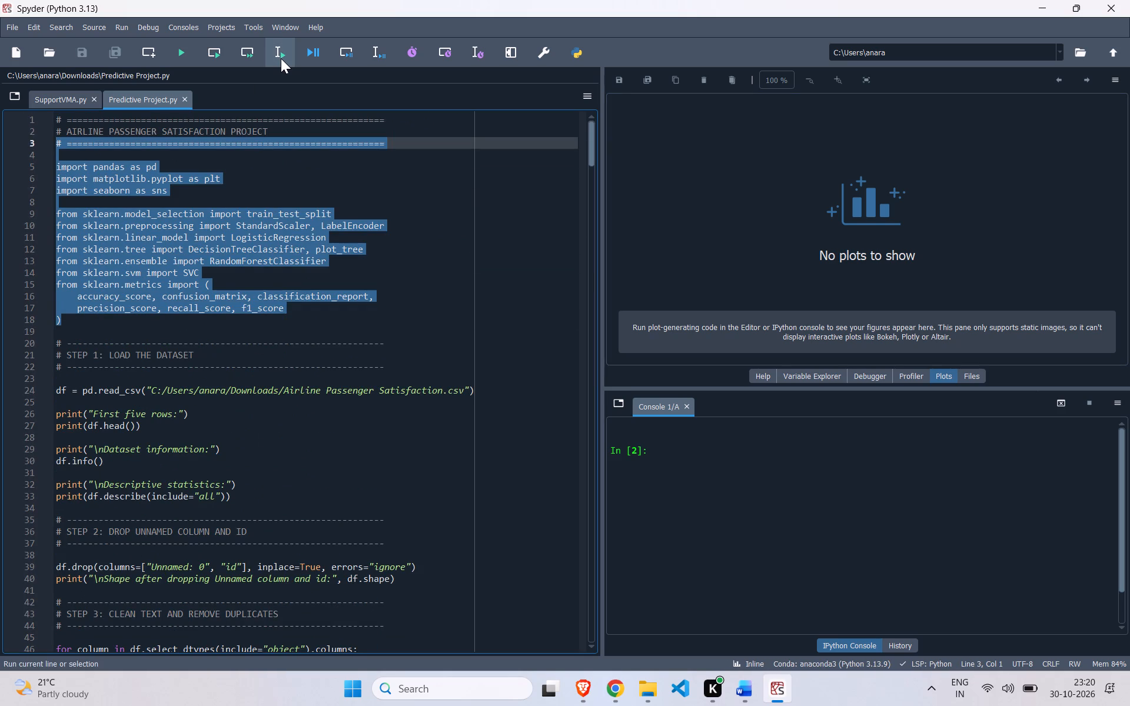
click(281, 58)
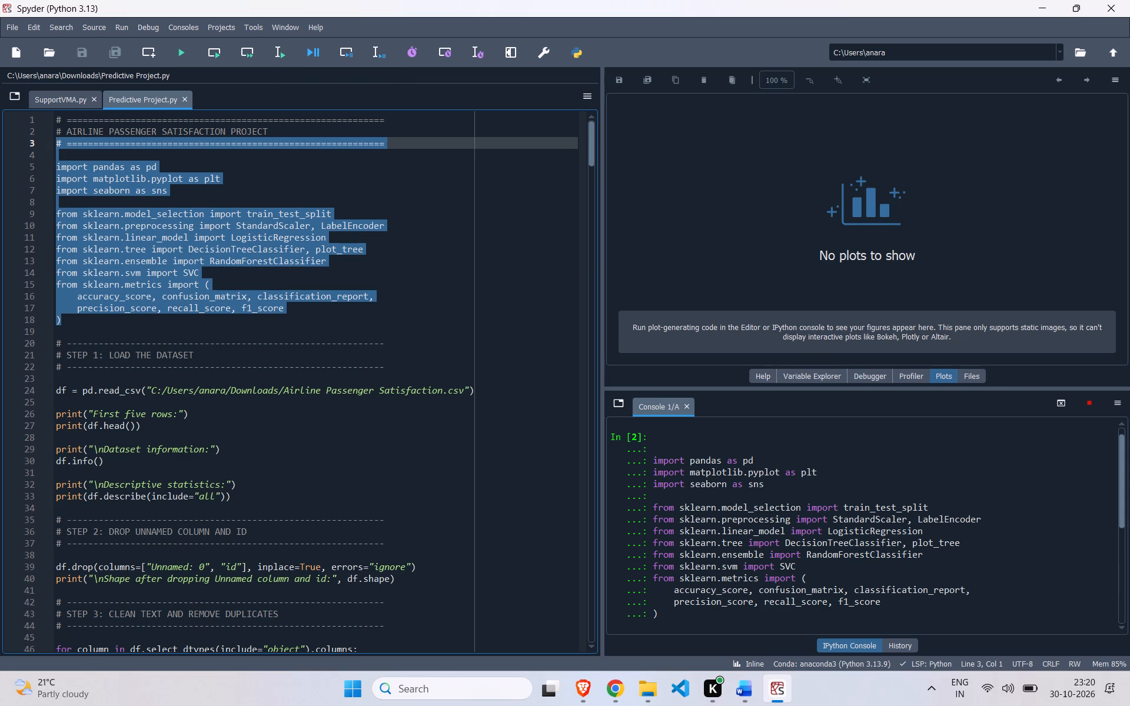
Run only the pd.read_csv line that loads Airline Passenger Satisfaction.csv into df.
click(160, 432)
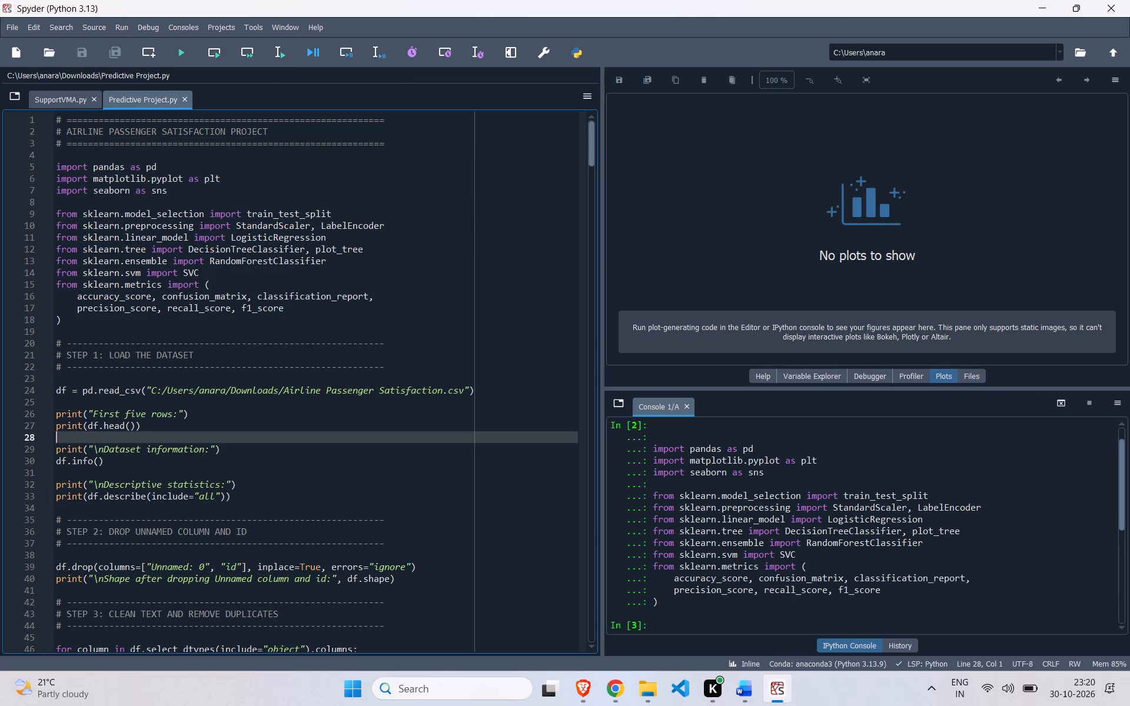
click(57, 392)
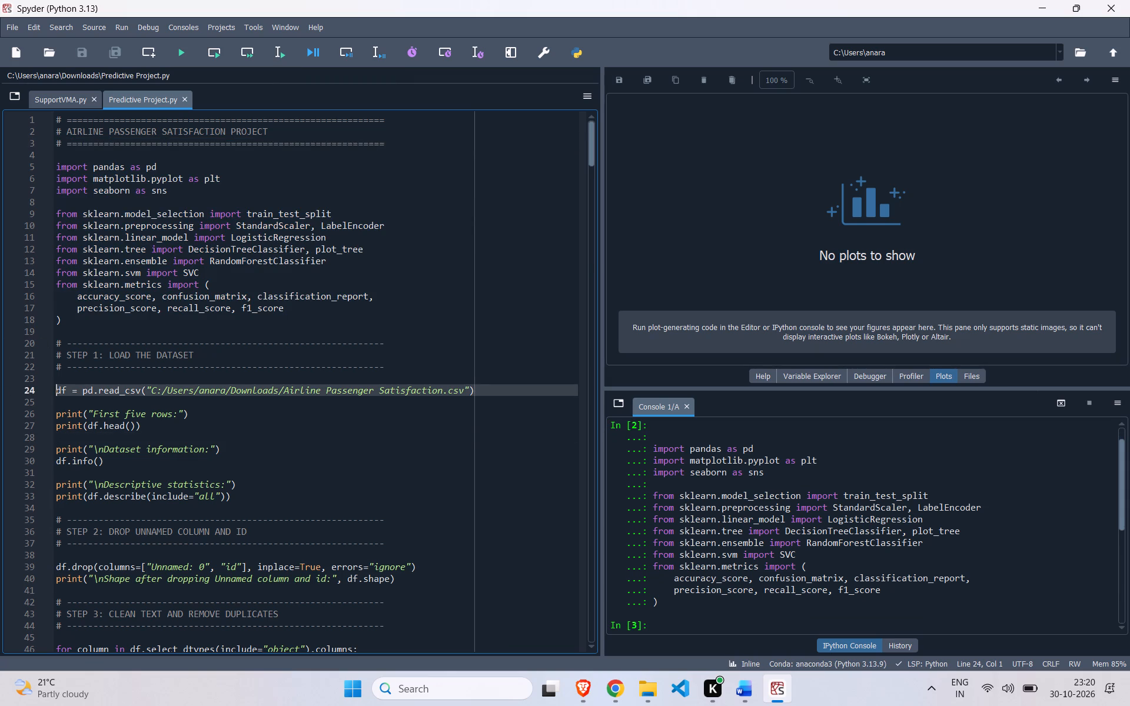
click(279, 59)
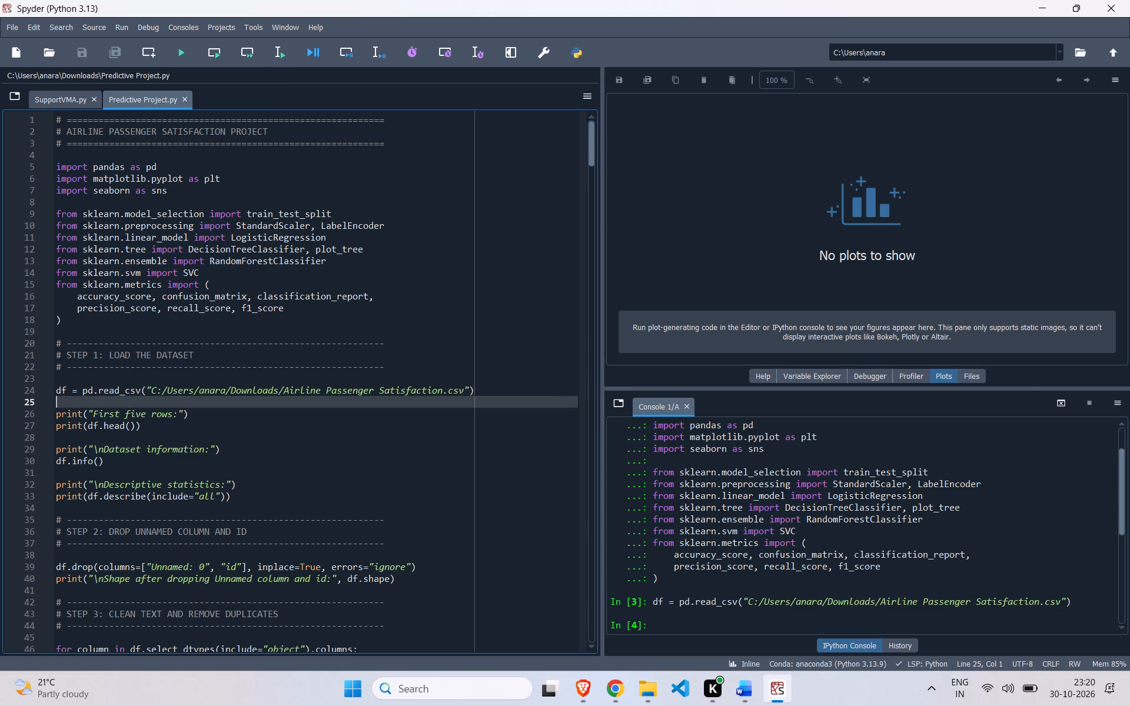
Add print(df.shape) on the blank line below the read_csv statement and run that line.
text(print()
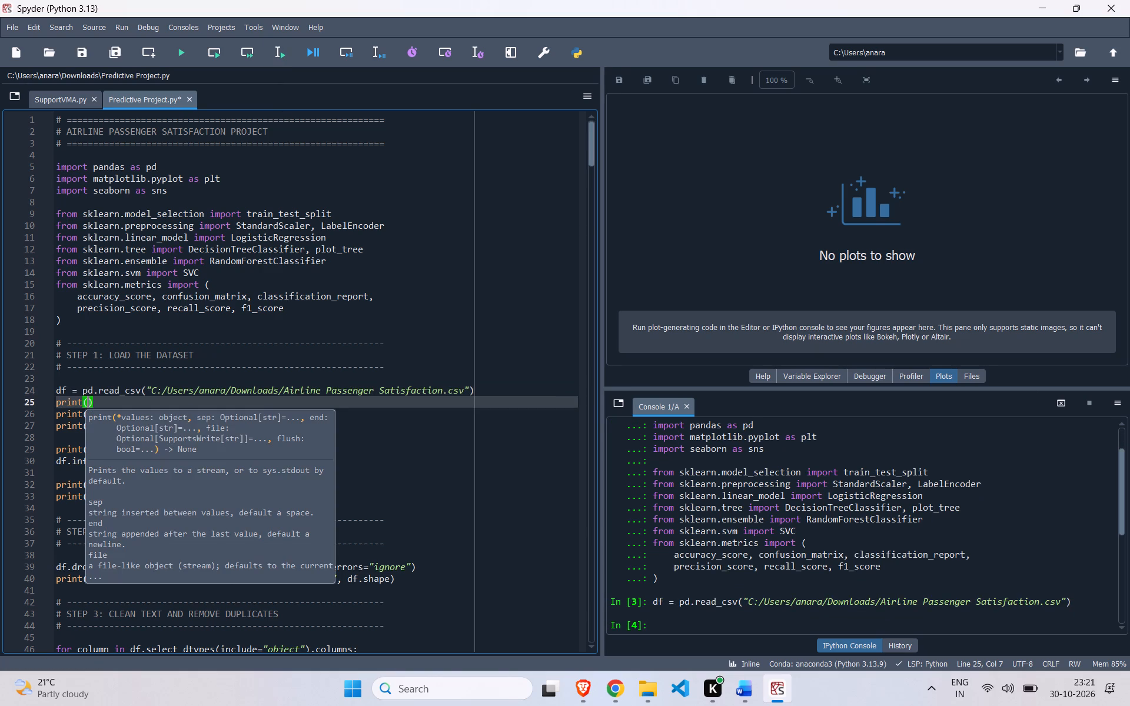
text(df.shape)
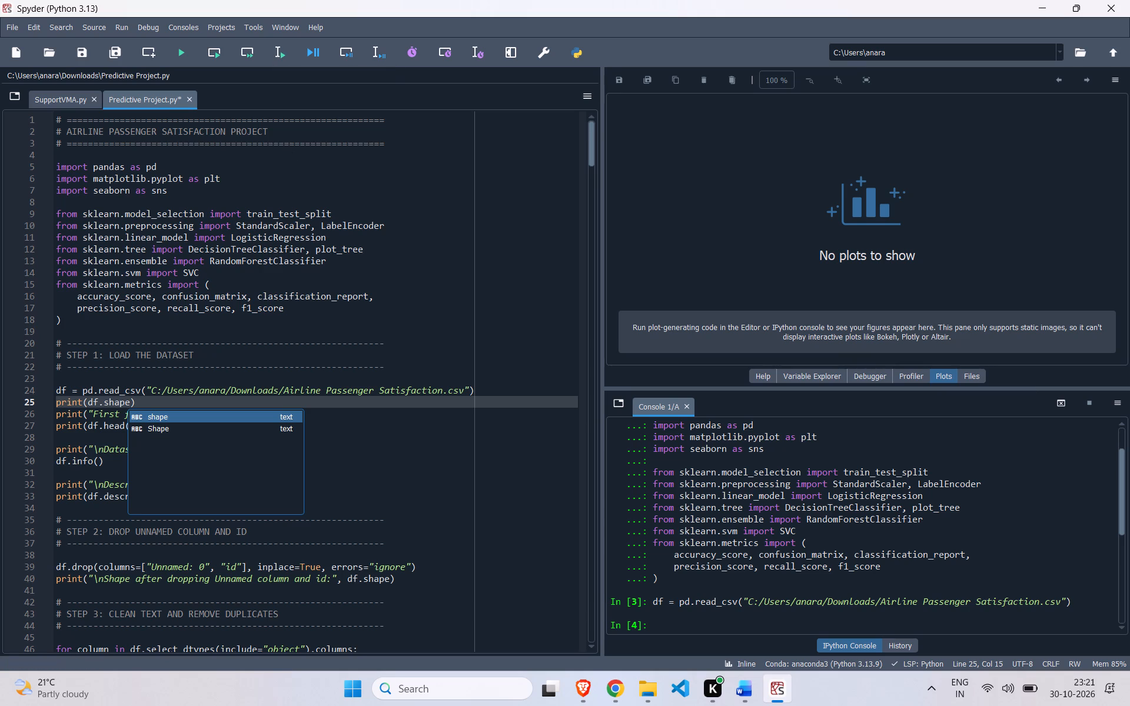
click(152, 405)
click(272, 51)
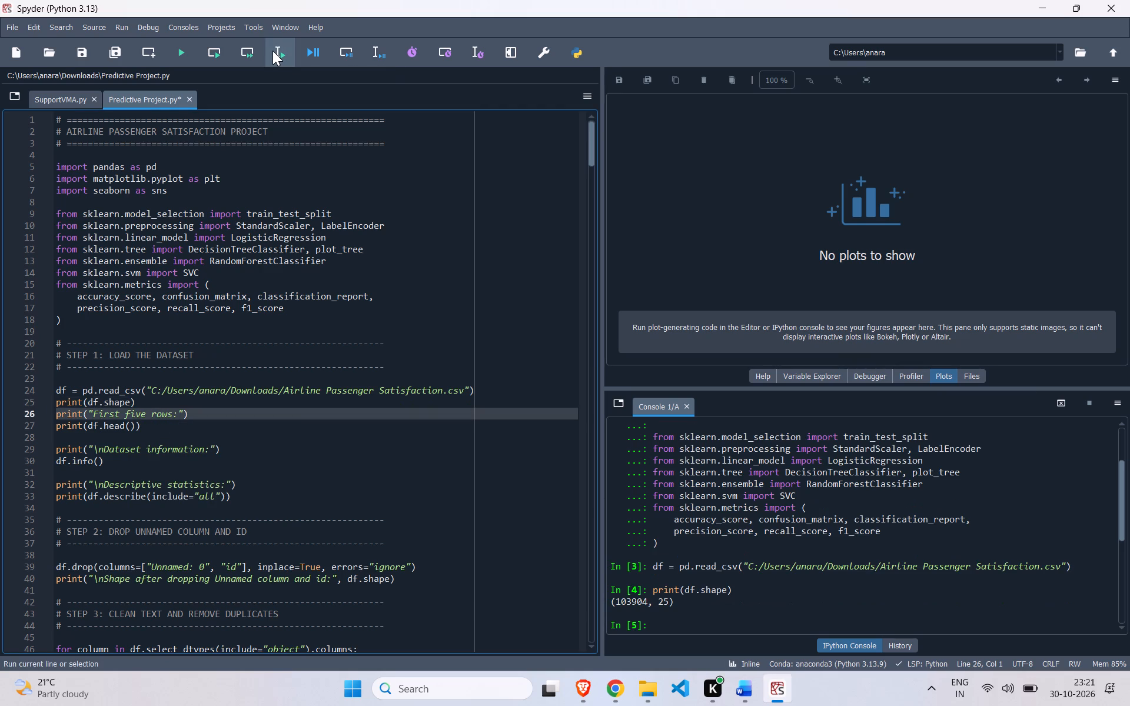
Copy the df.shape output from the console.
drag(685, 602, 622, 604)
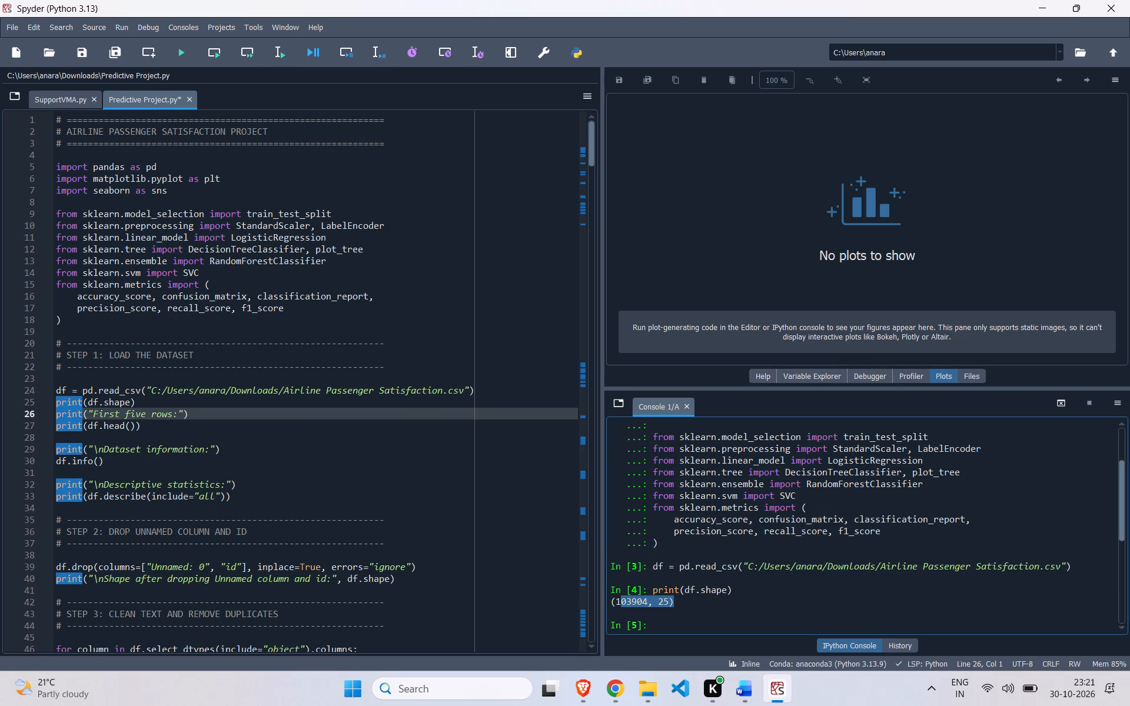
drag(622, 604, 607, 603)
key(ctrl+c)
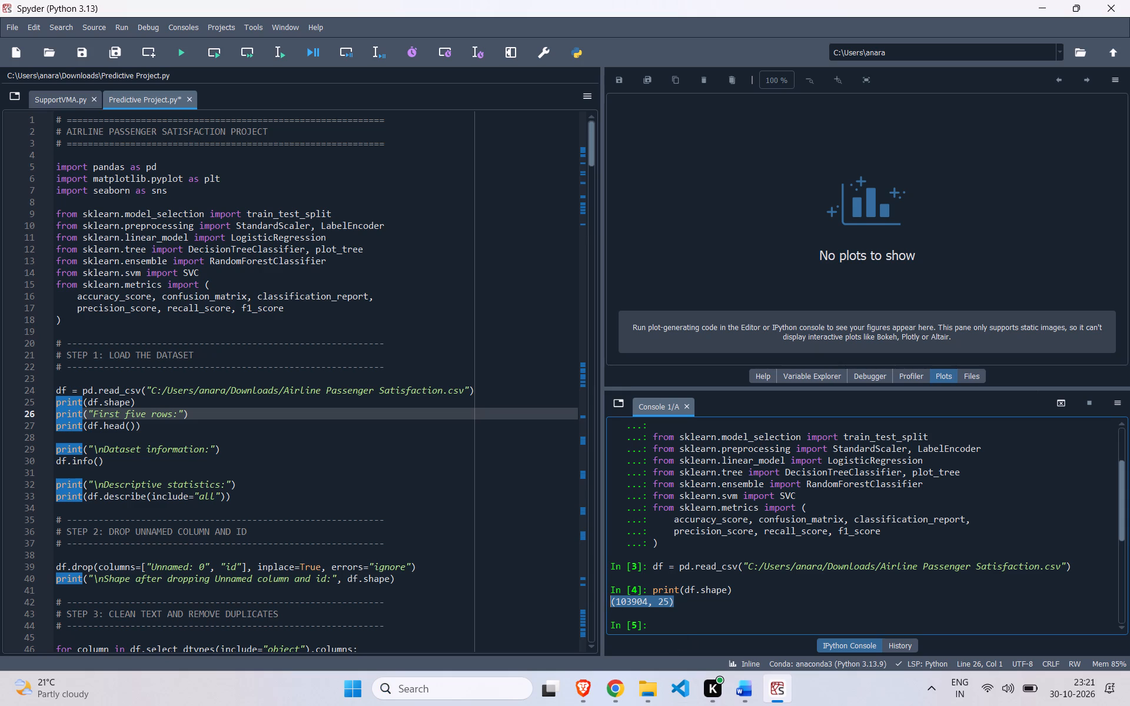
Delete the added print(df.shape) line from the script, leaving no blank line after the read_csv statement.
drag(142, 403, 44, 395)
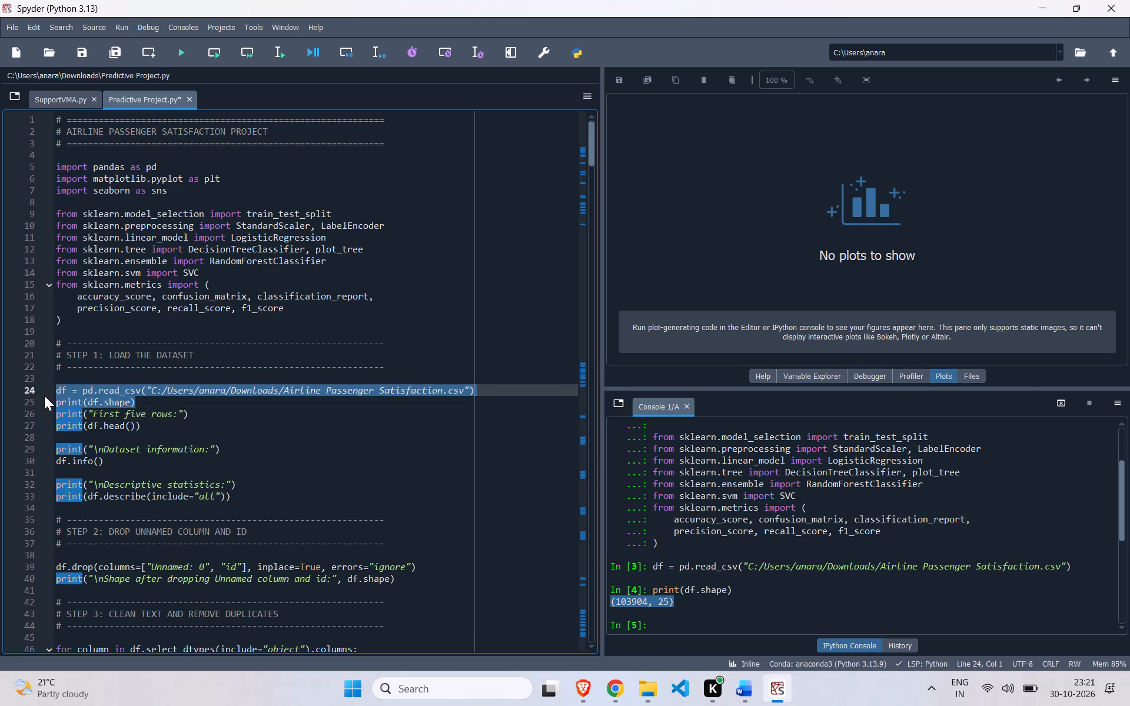
click(141, 404)
drag(141, 404, 134, 404)
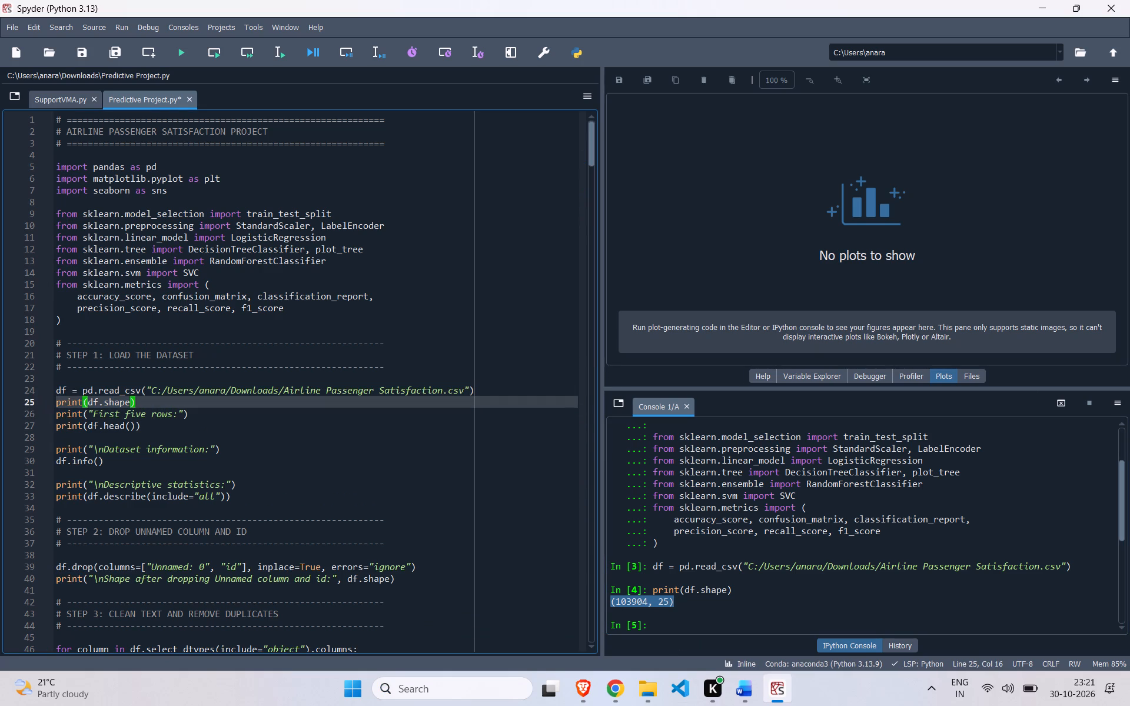
drag(134, 404, 49, 403)
drag(136, 401, 49, 402)
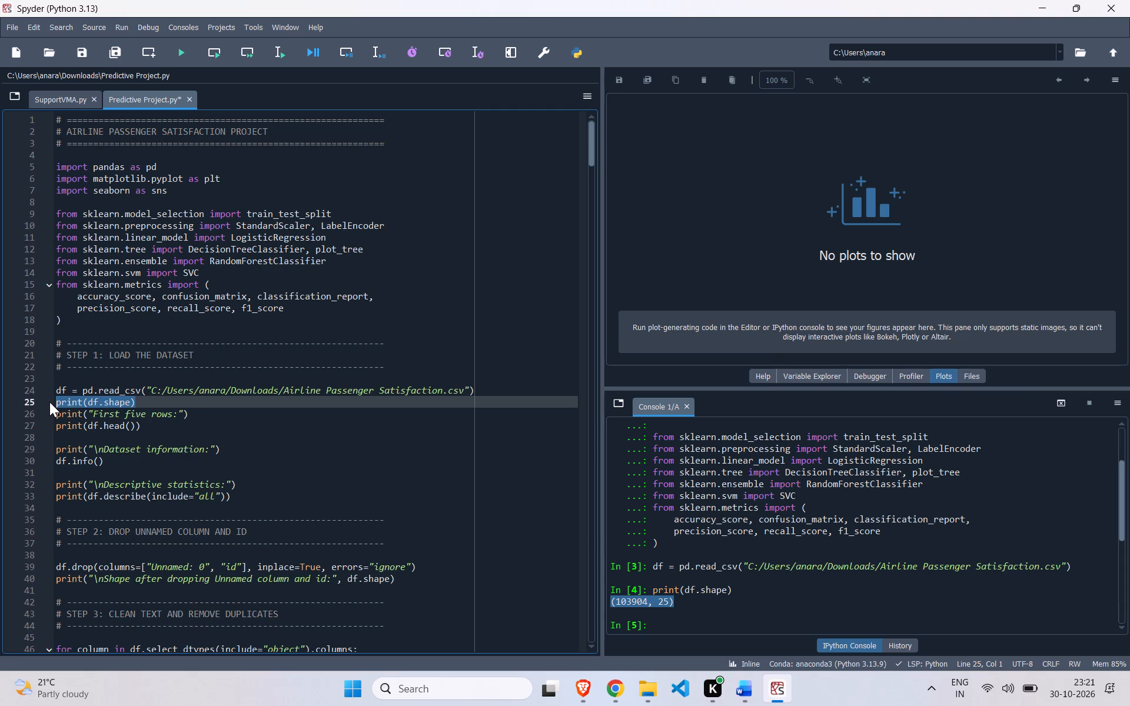
key(BackSpace)
key(BackSpace)
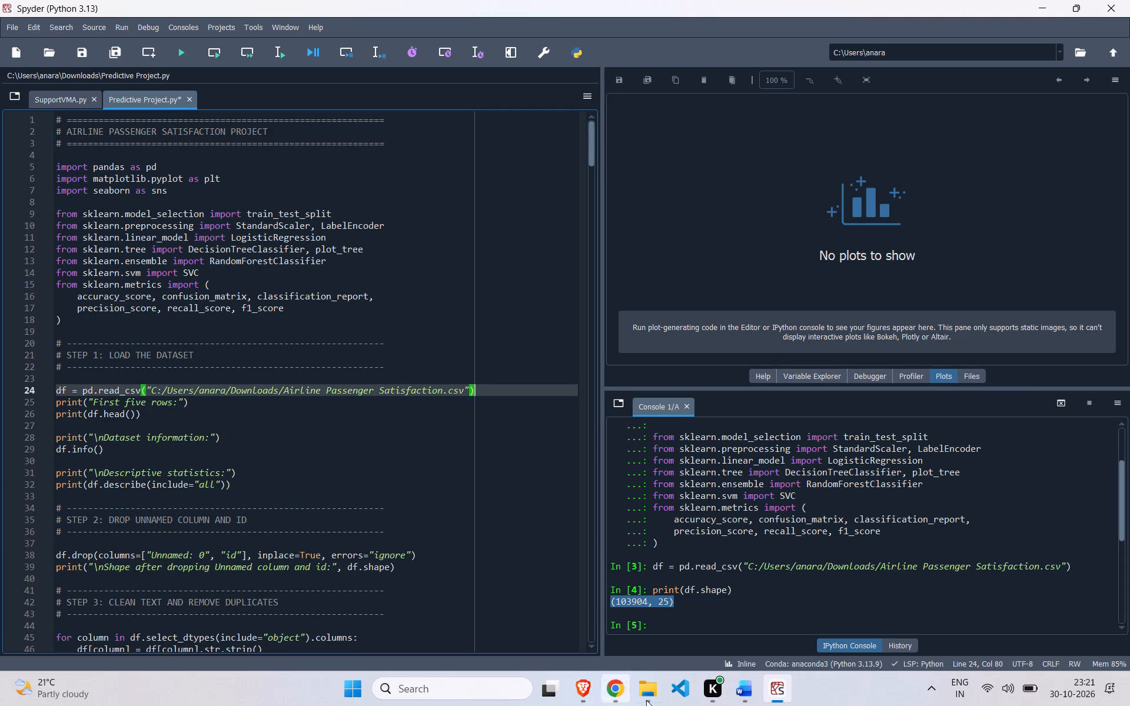
In the Word report's Table 4, replace the placeholder for rows and columns in the raw file with (103904, 25).
click(653, 584)
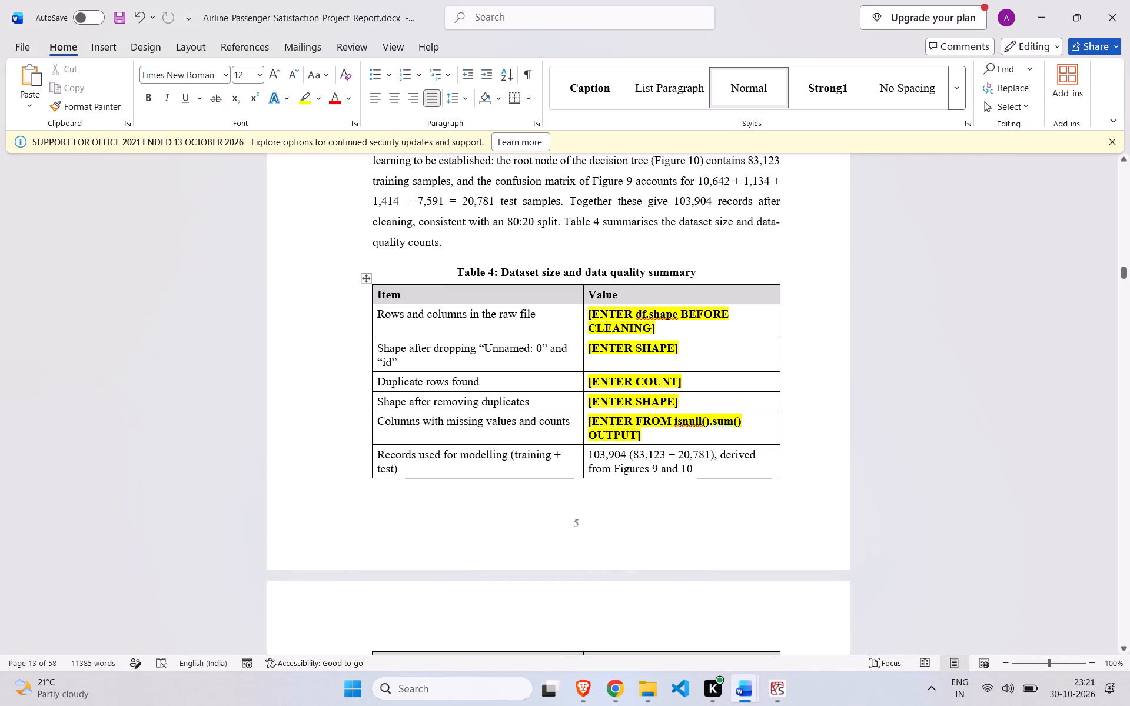
drag(660, 325, 587, 314)
key(BackSpace)
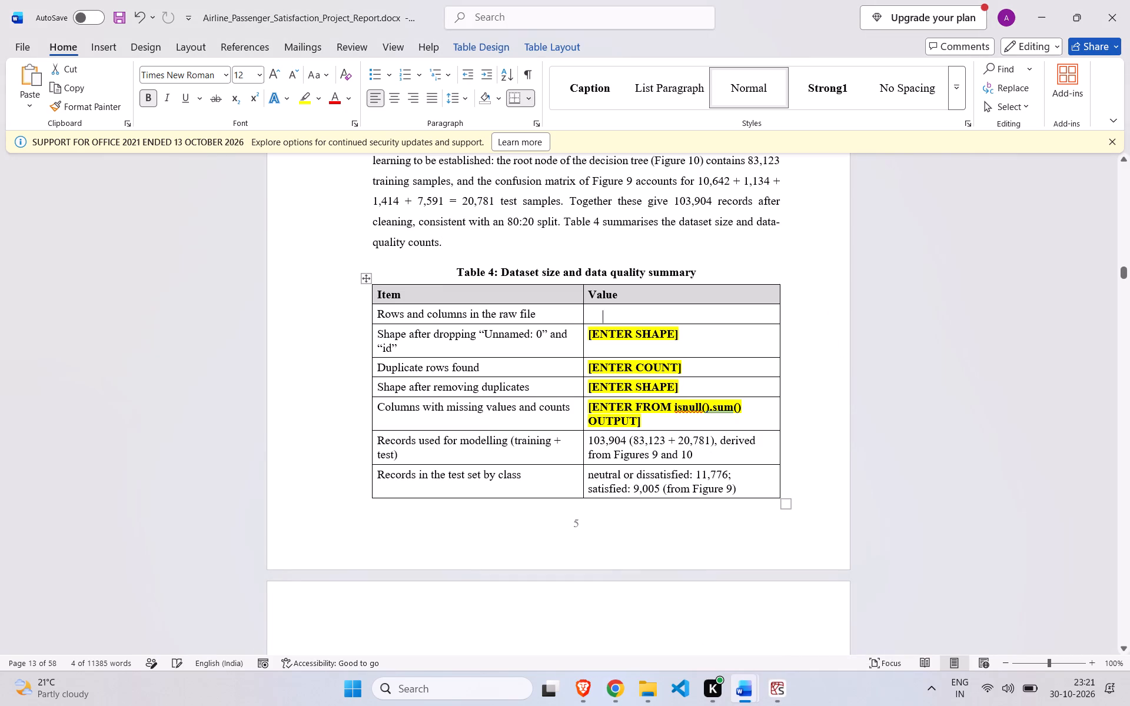
key(ctrl+v)
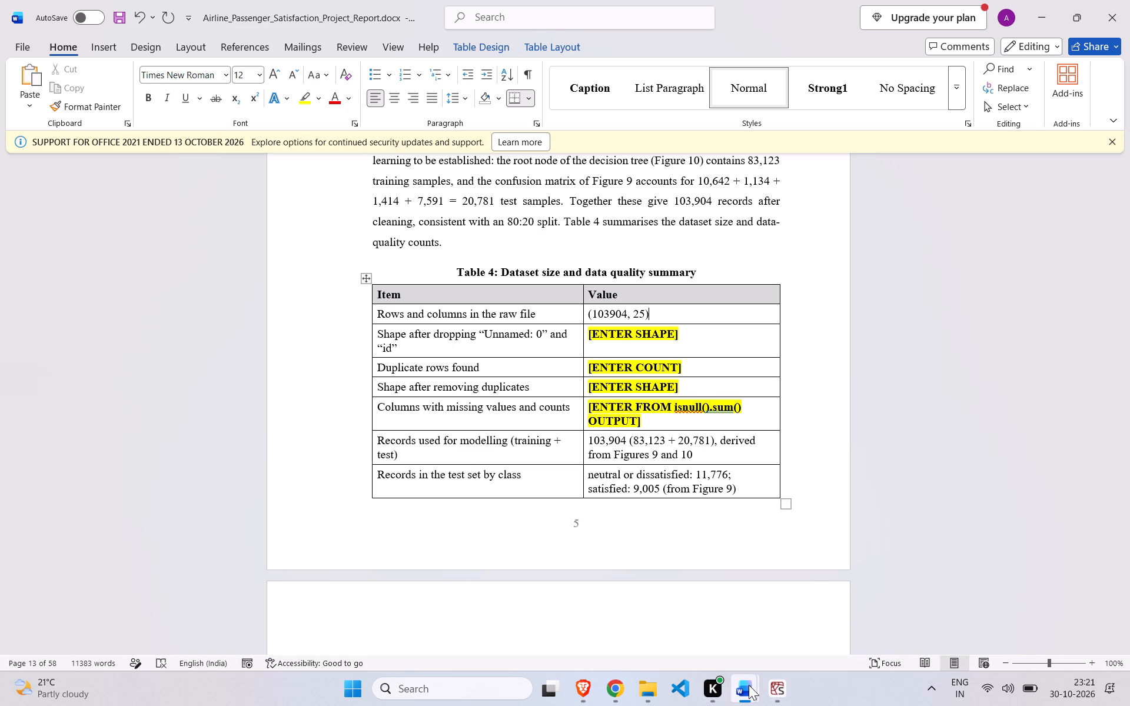
Switch back to Spyder and clear the console output.
click(775, 687)
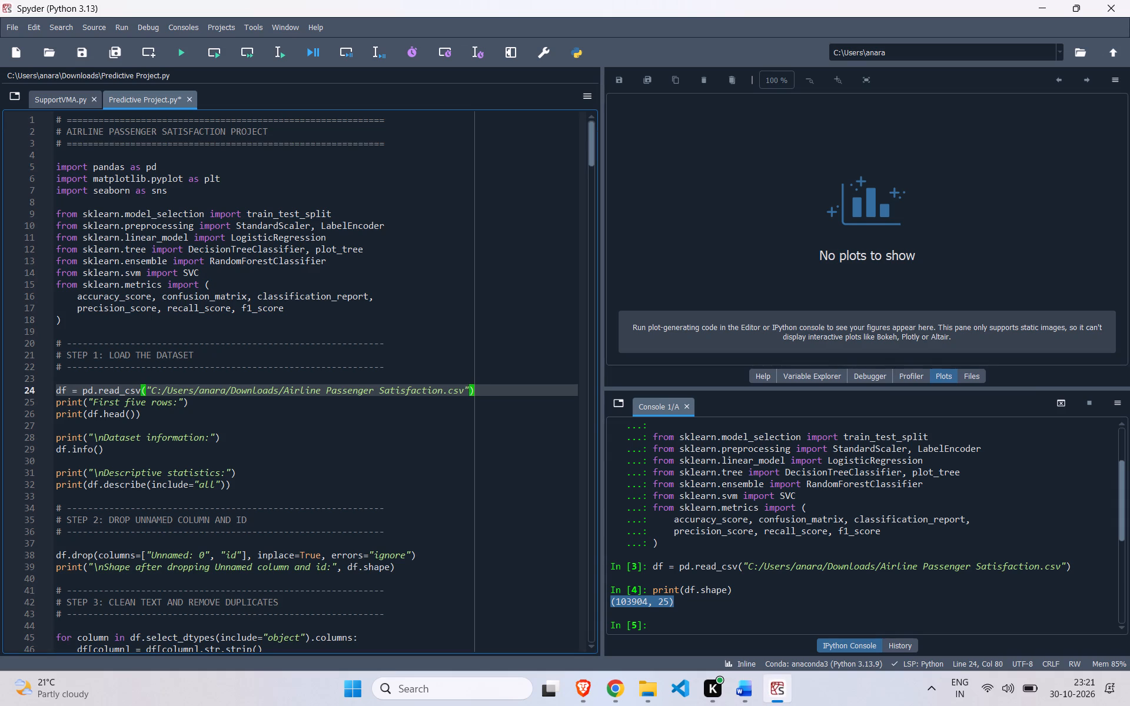
scroll(287, 477, down, 2)
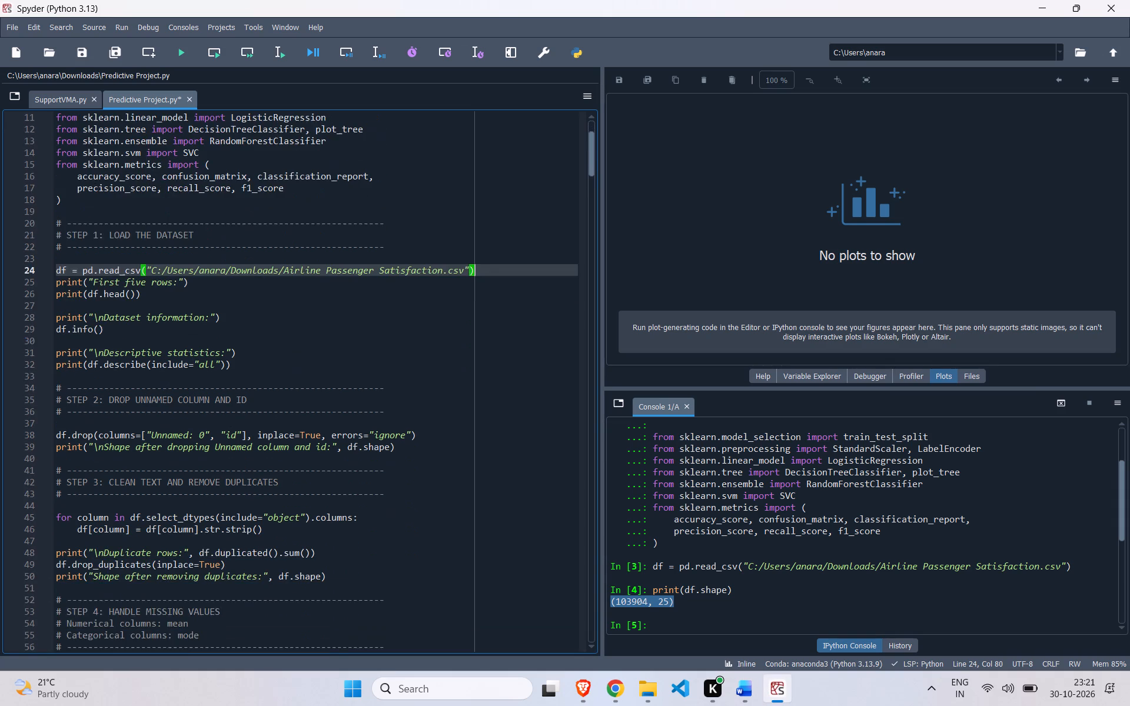
scroll(287, 477, down, 2)
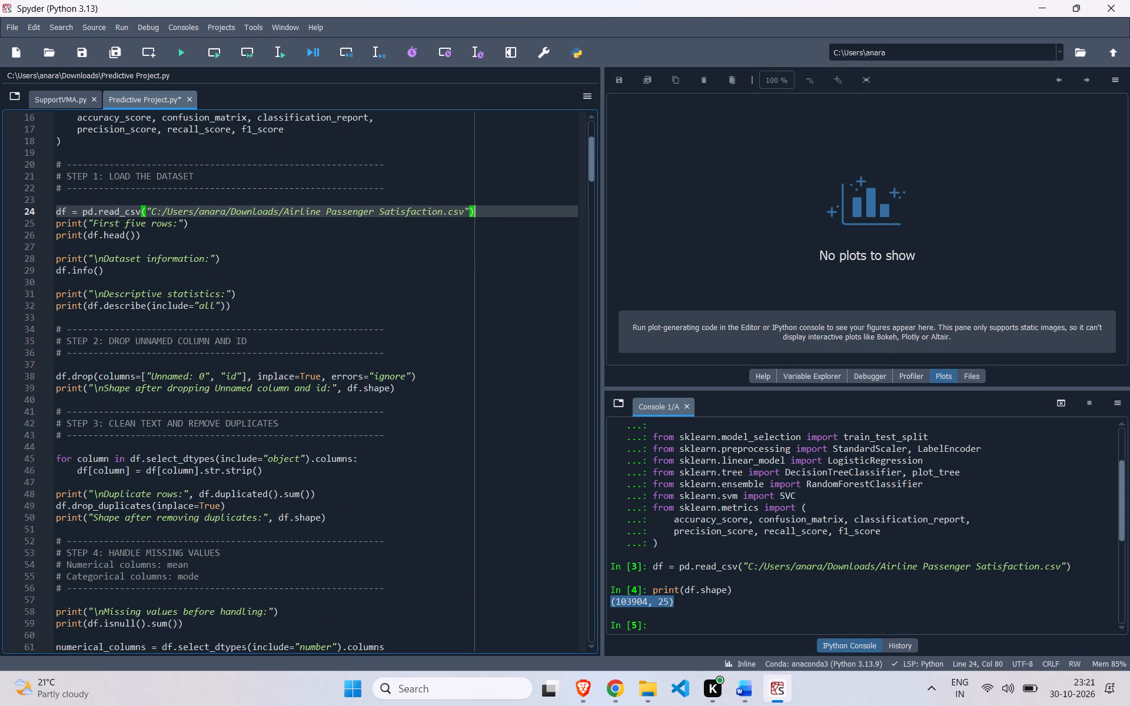
scroll(287, 477, up, 1)
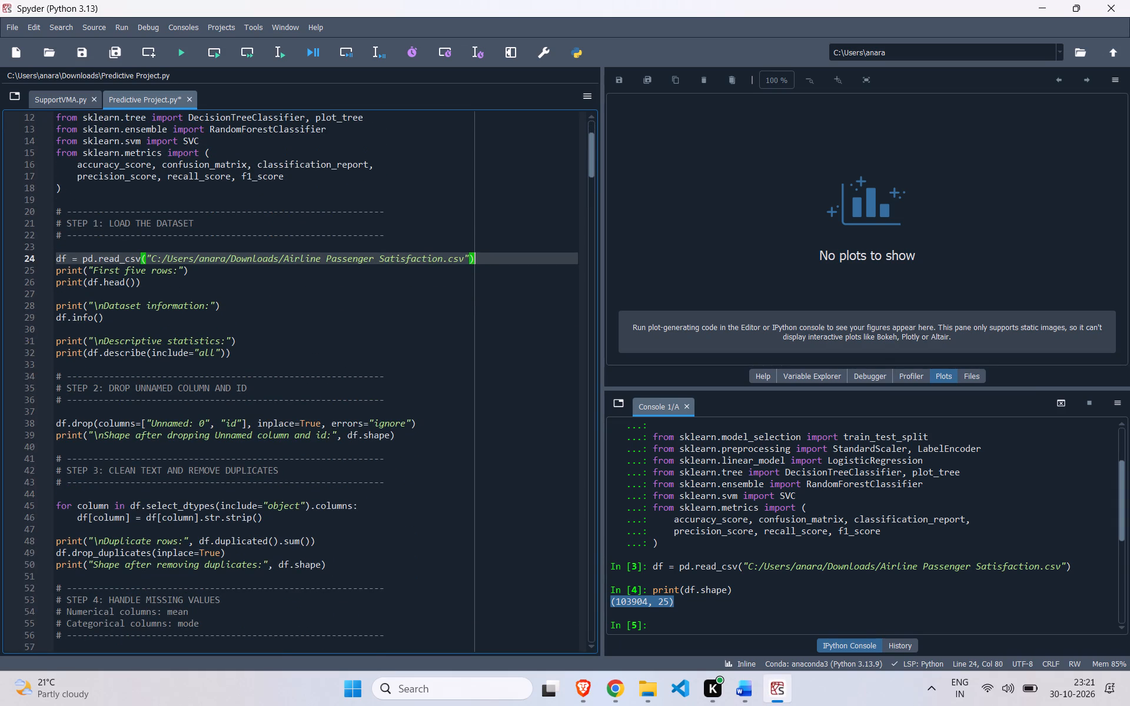
scroll(287, 477, down, 1)
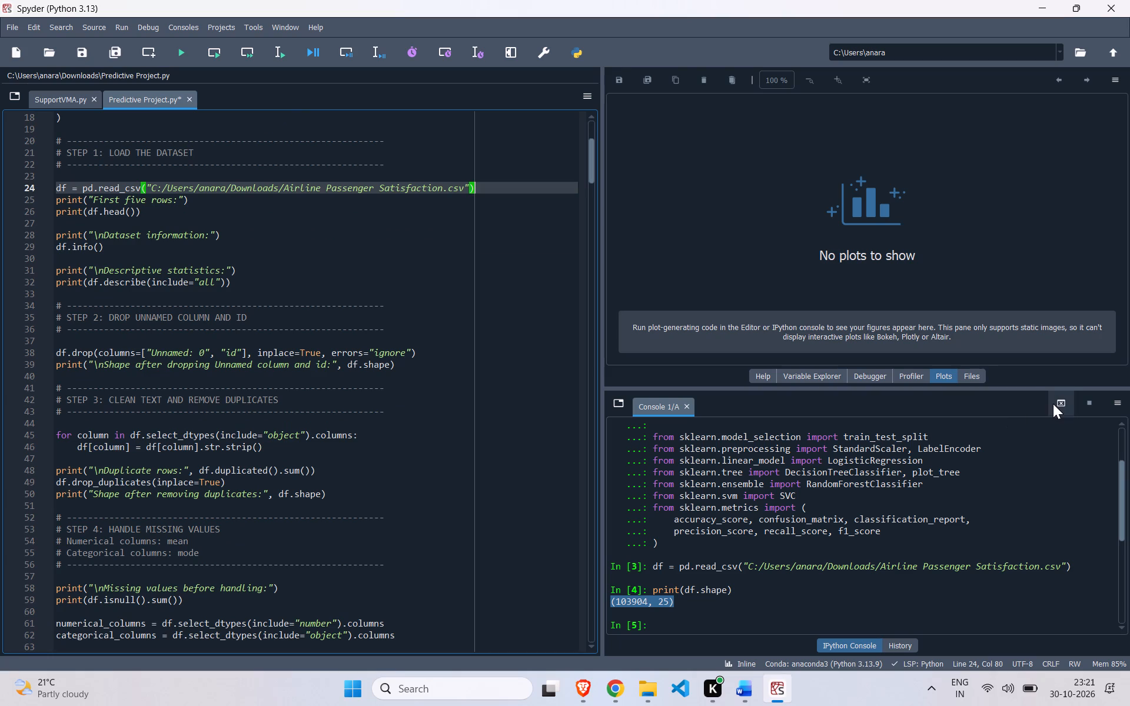
click(1055, 404)
Look through the script's column dropping, duplicate removal, missing-value and correlation sections, Steps 2 to 5.
scroll(447, 477, down, 1)
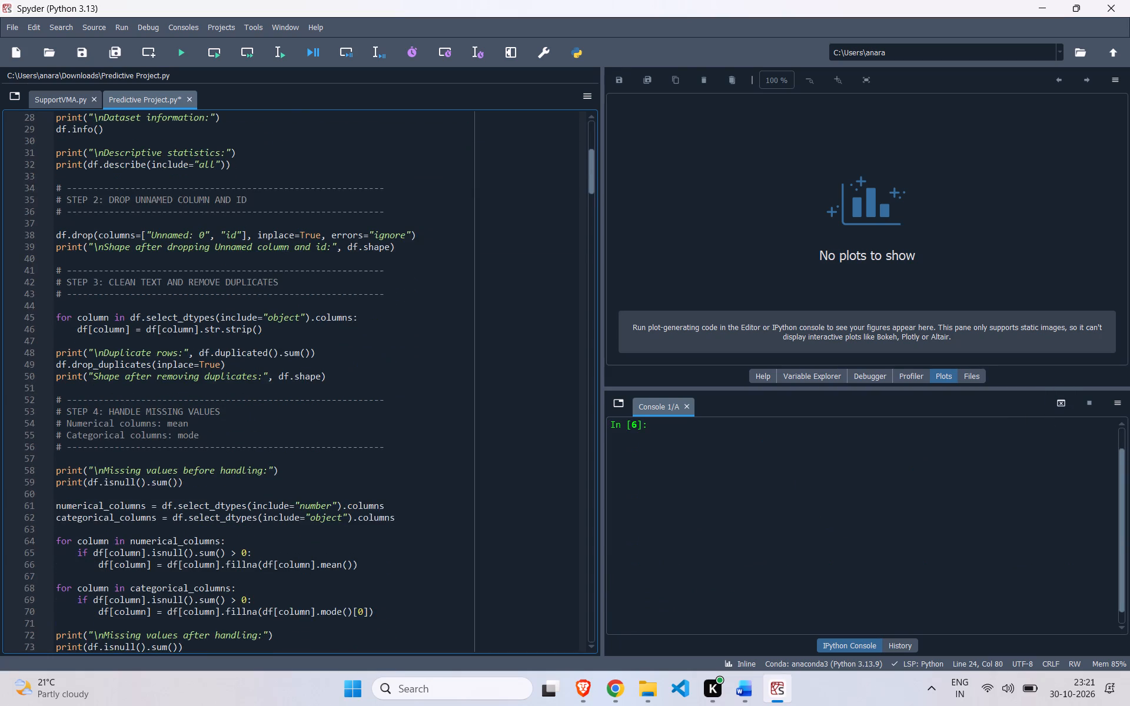
scroll(447, 477, down, 3)
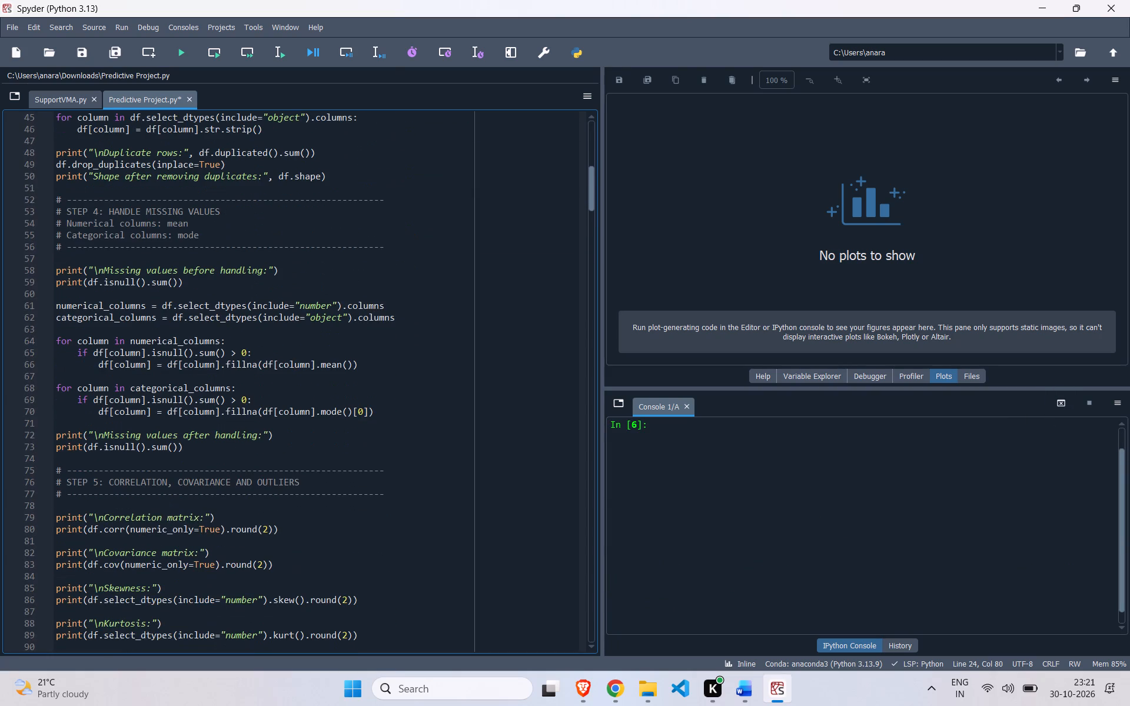
scroll(447, 477, down, 1)
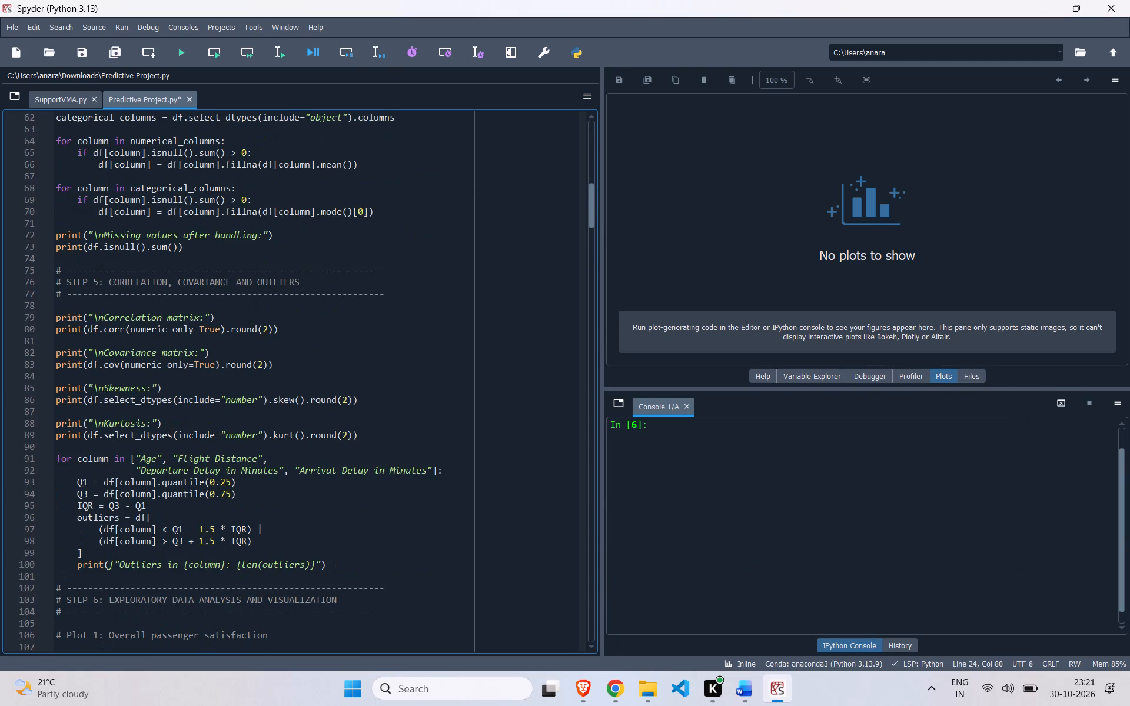
scroll(447, 477, down, 1)
scroll(447, 477, up, 3)
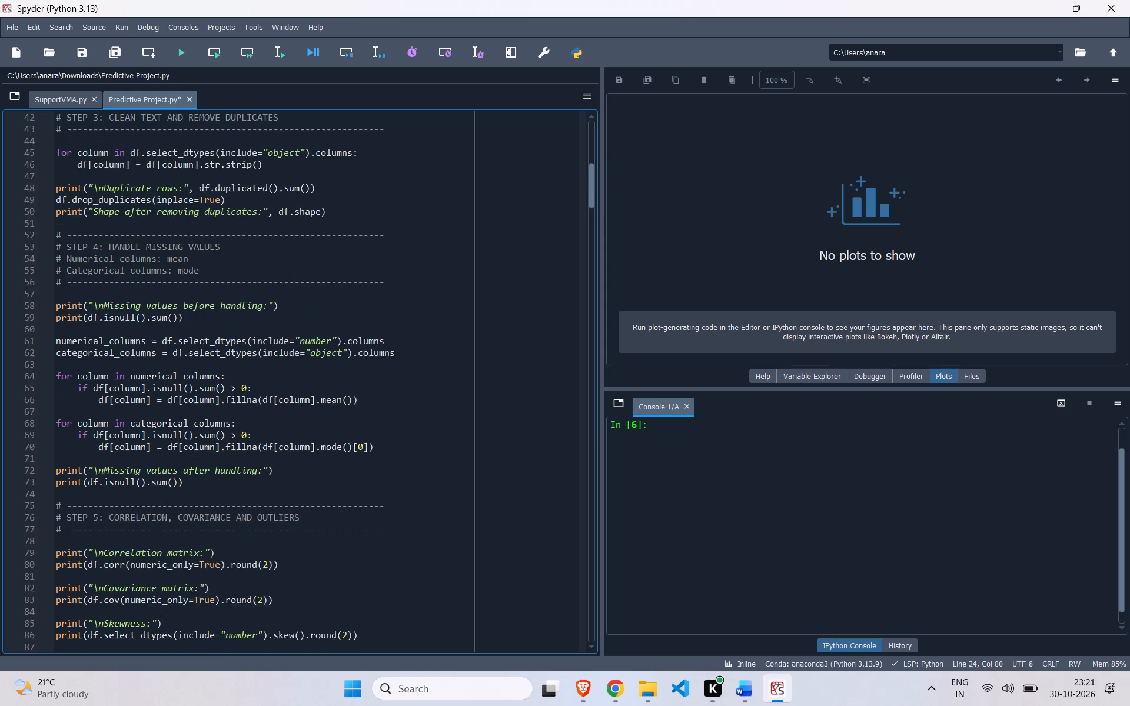
scroll(447, 477, up, 1)
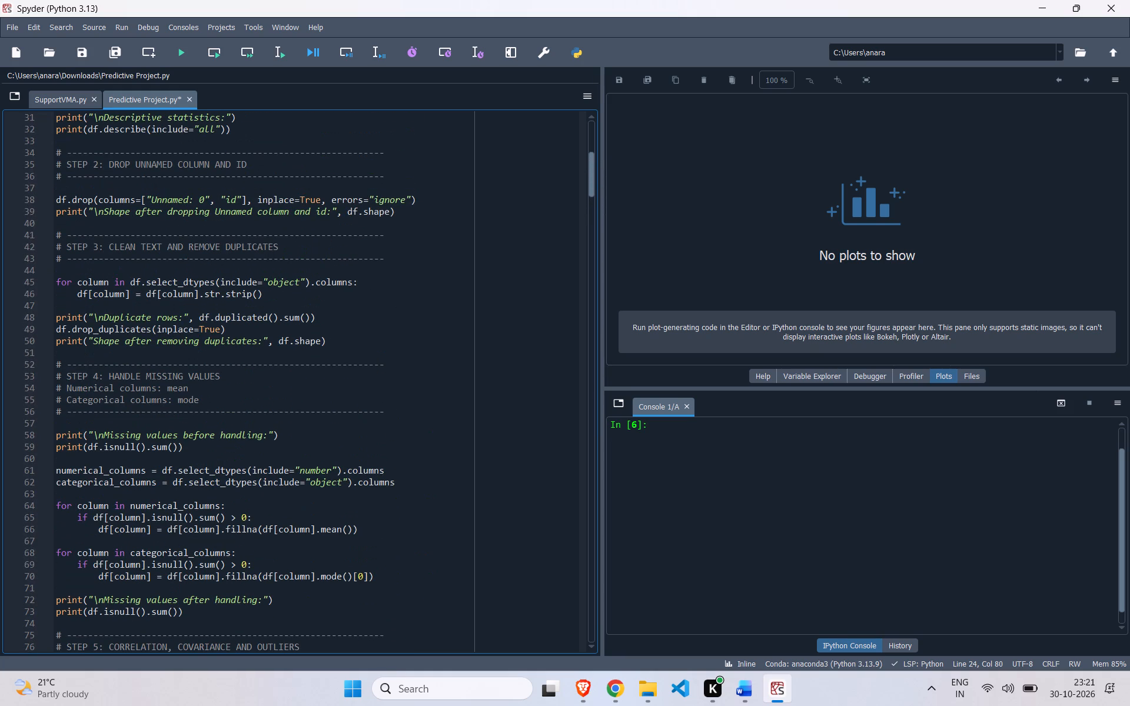
Review the script from the imports and dataset loading through the missing-value handling section, Steps 1 to 4.
scroll(447, 477, up, 2)
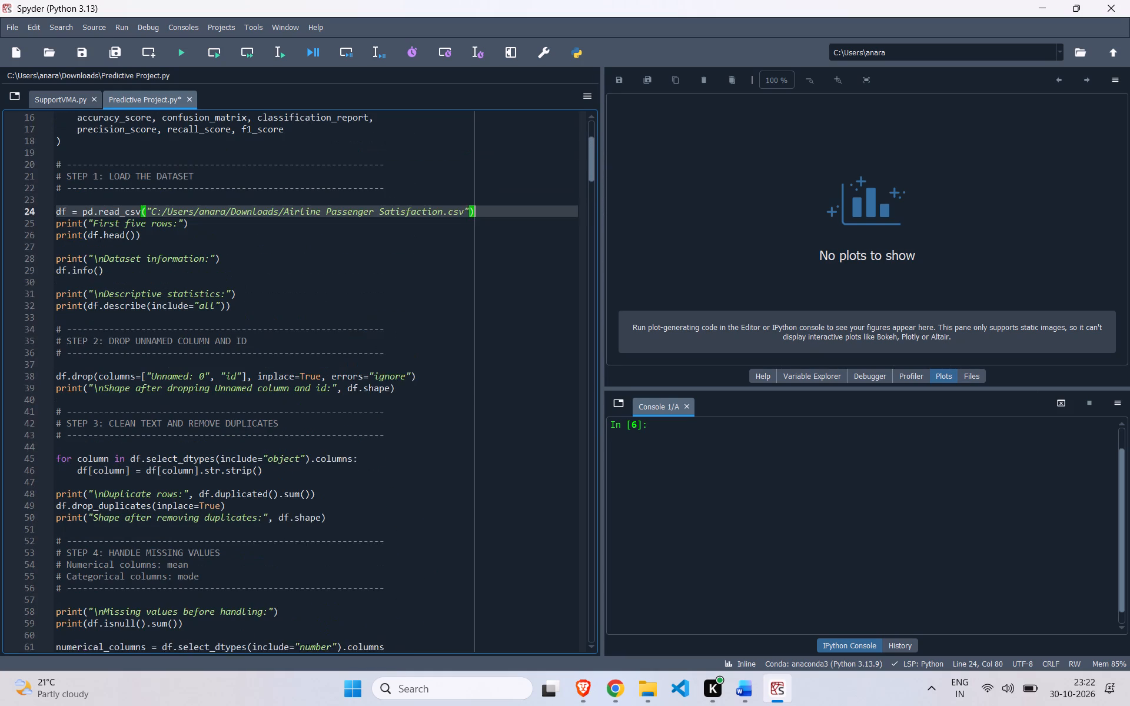
scroll(447, 477, up, 2)
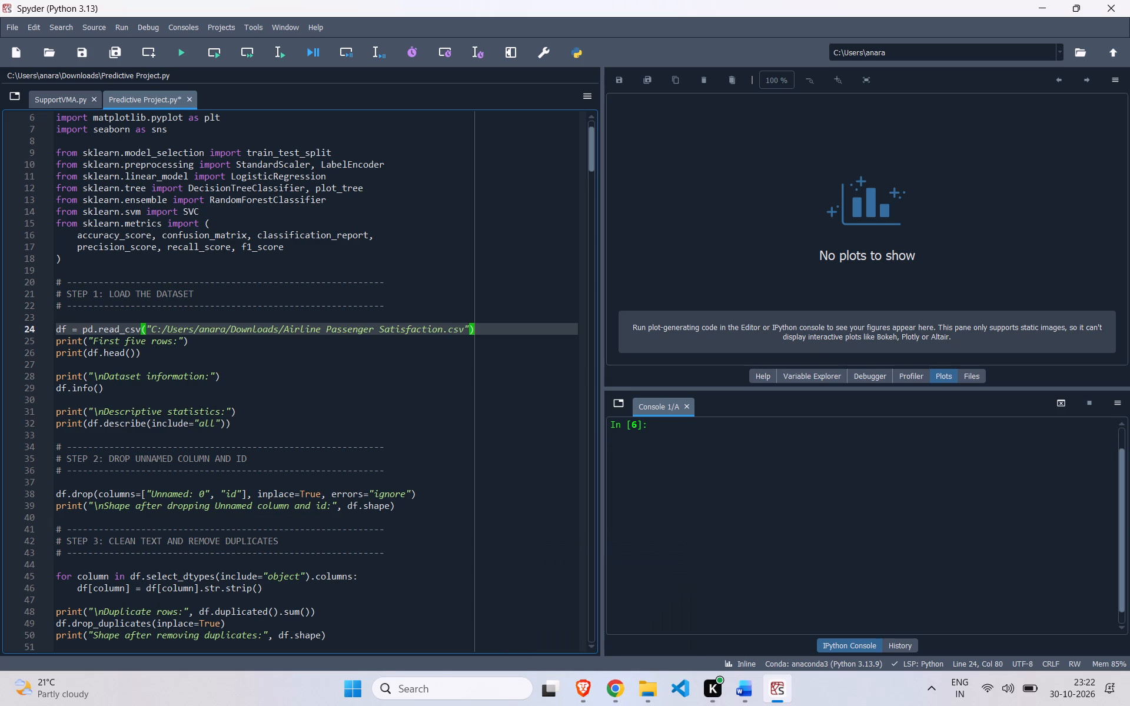
scroll(478, 477, up, 6)
scroll(478, 477, down, 3)
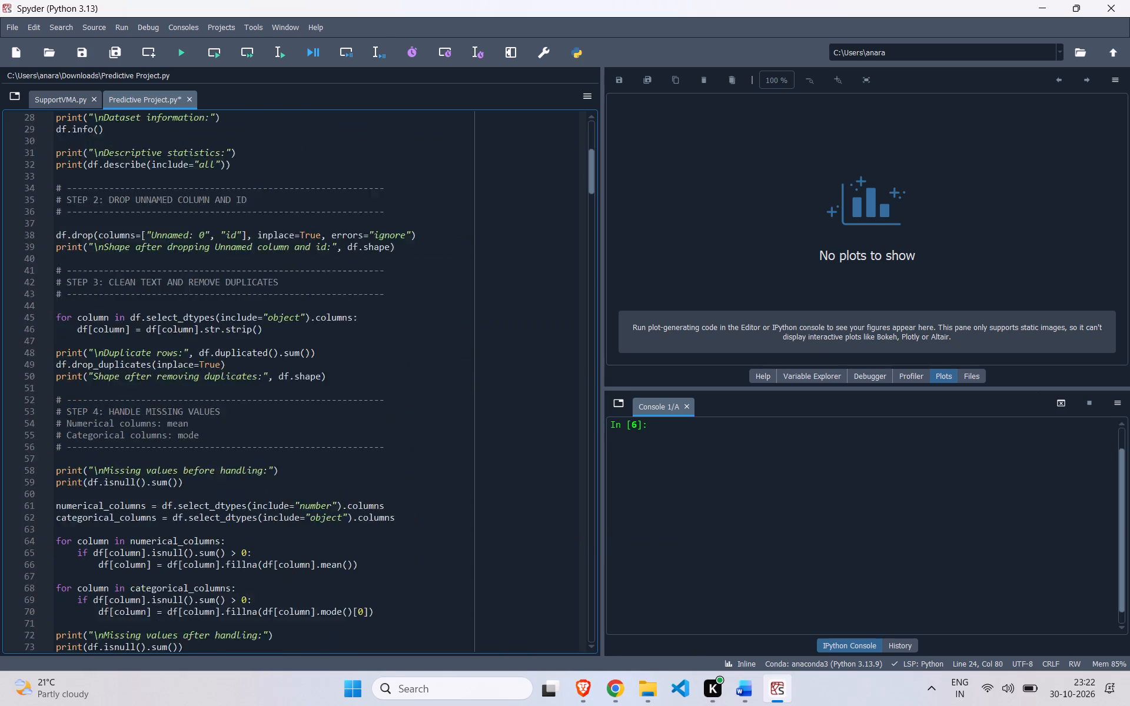
scroll(478, 477, down, 1)
scroll(478, 477, up, 5)
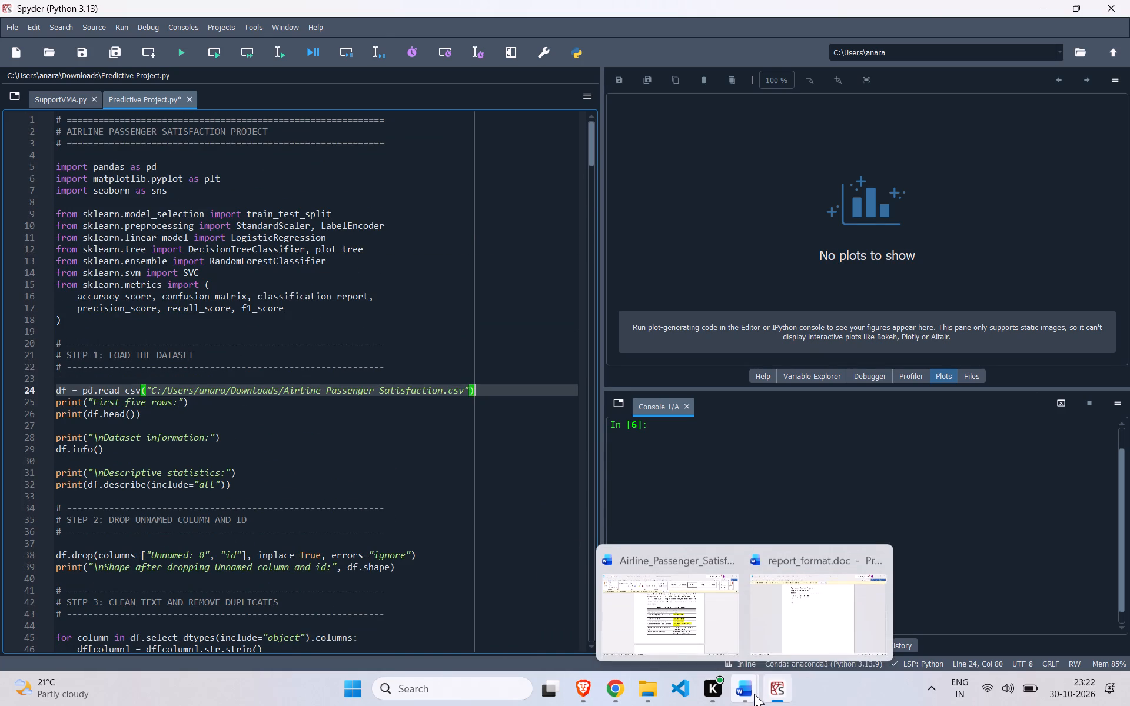
In the Word report's Table 4, delete the [ENTER SHAPE] placeholder for the shape after removing duplicates, leaving that value cell empty.
click(702, 627)
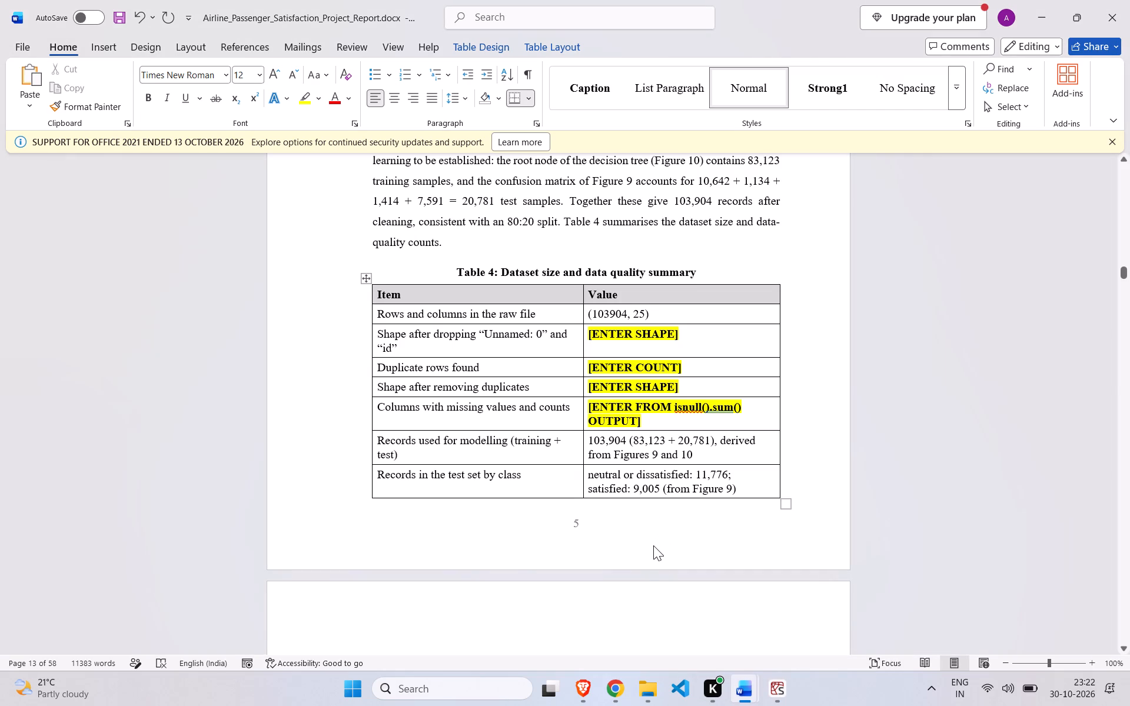
drag(686, 368, 593, 358)
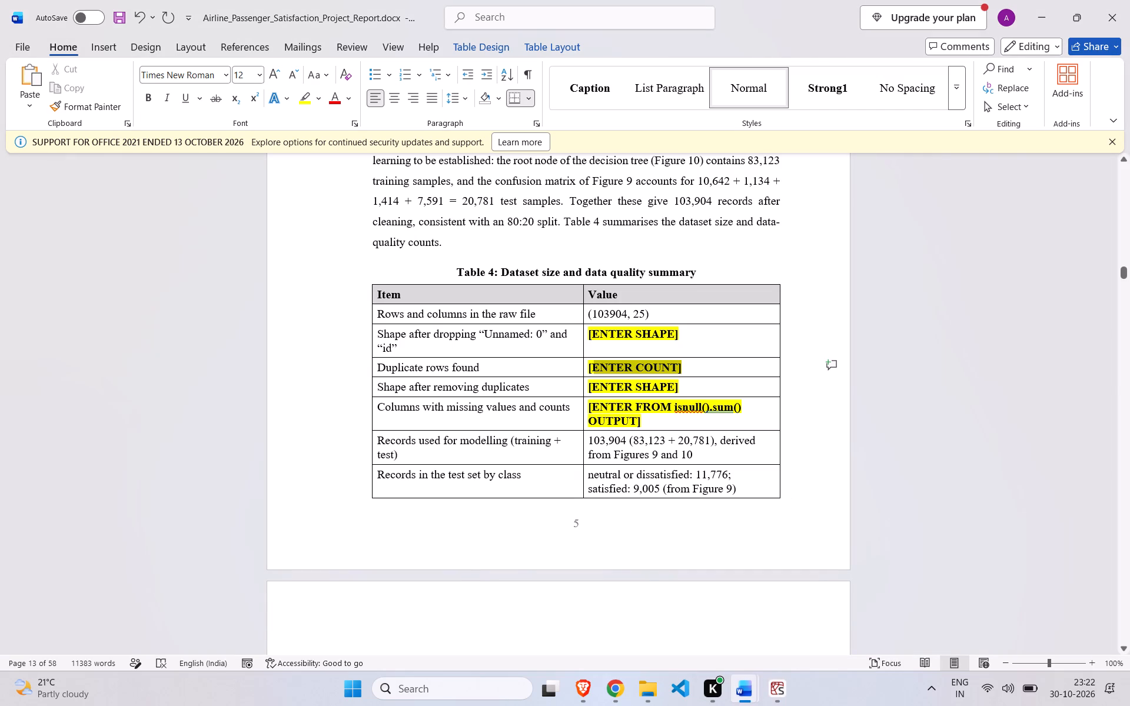
drag(593, 358, 587, 361)
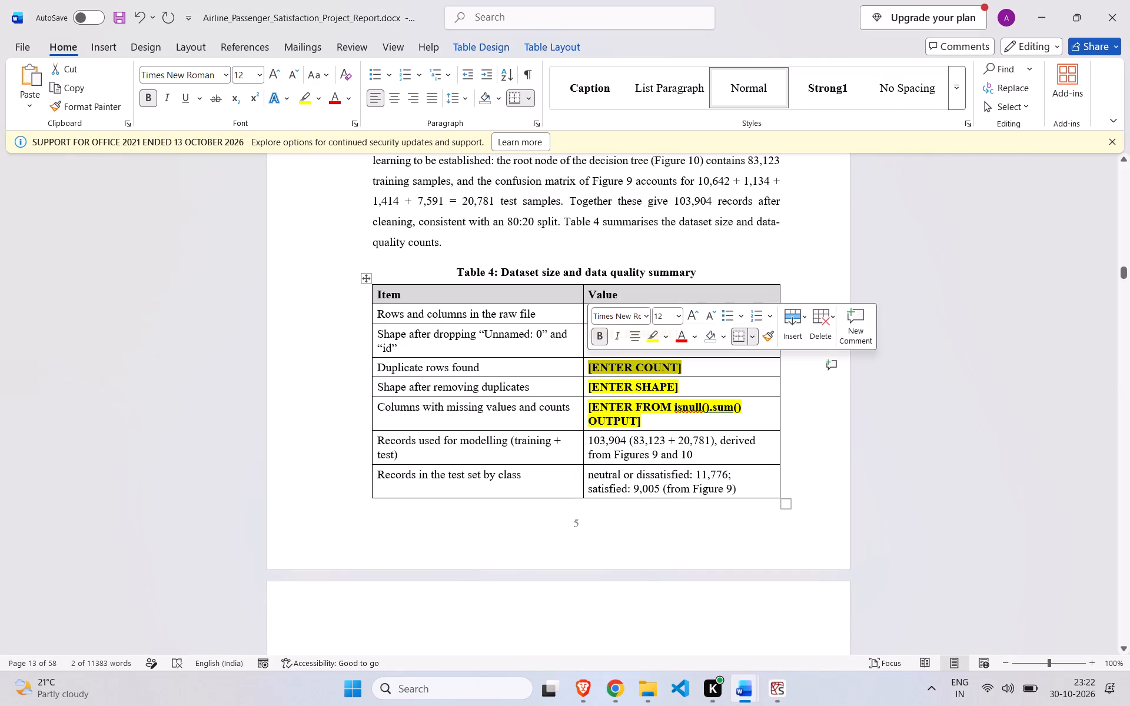
click(720, 384)
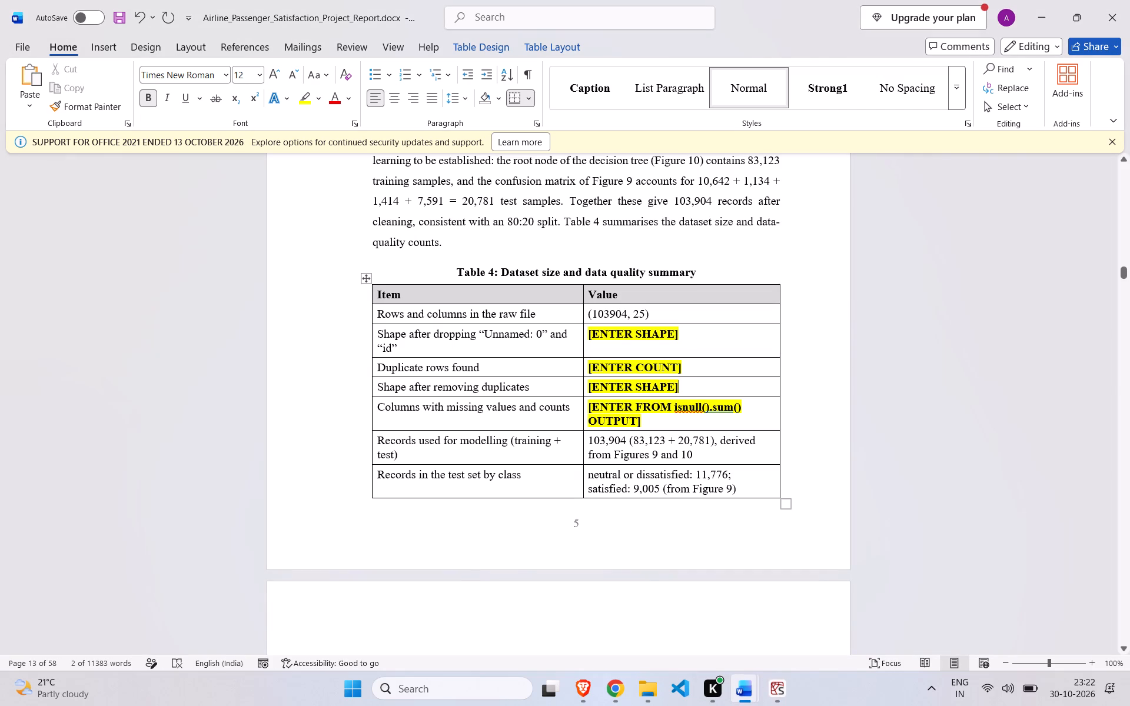
drag(720, 384, 588, 381)
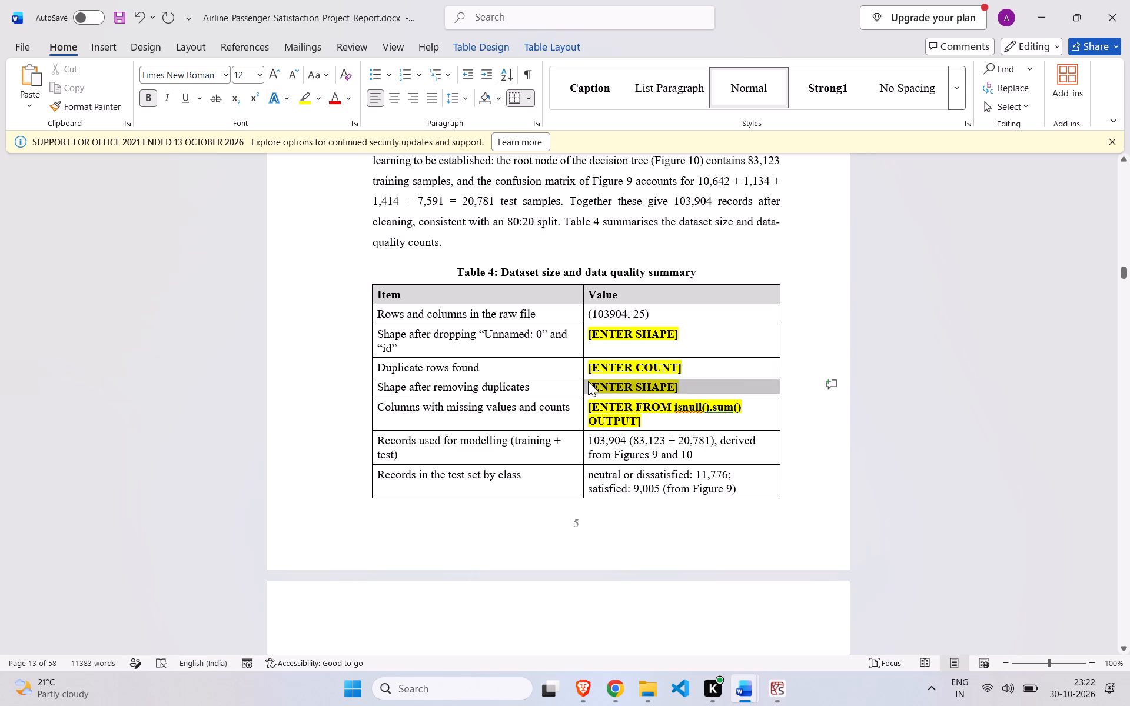
key(BackSpace)
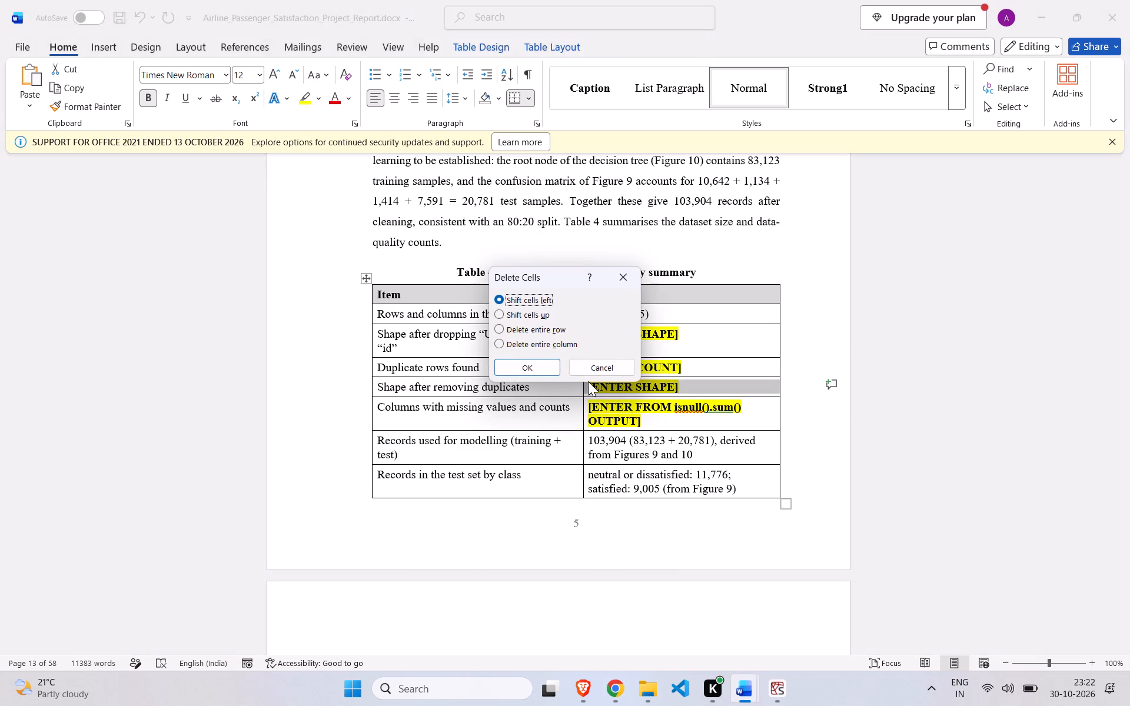
key(Escape)
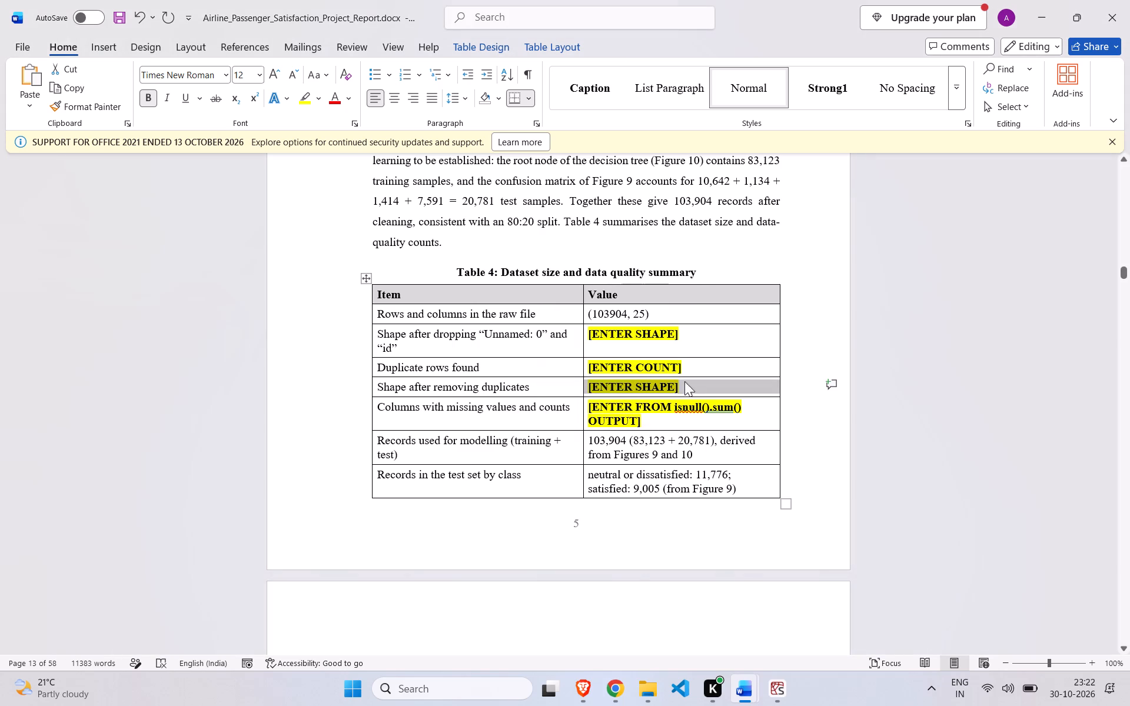
click(694, 392)
key(BackSpace)
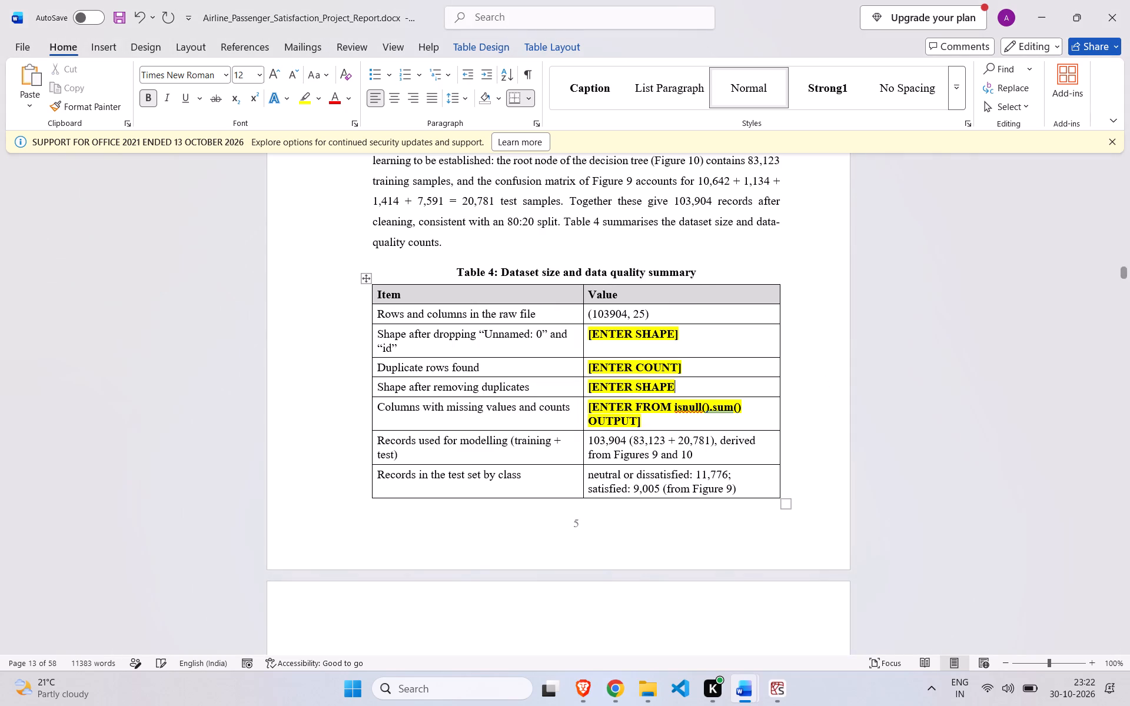
key(BackSpace)
key(BackSpace)
key(BackSpace)
key(BackSpace)
key(BackSpace)
key(BackSpace)
key(BackSpace)
key(BackSpace)
key(BackSpace)
key(BackSpace)
key(BackSpace)
key(BackSpace)
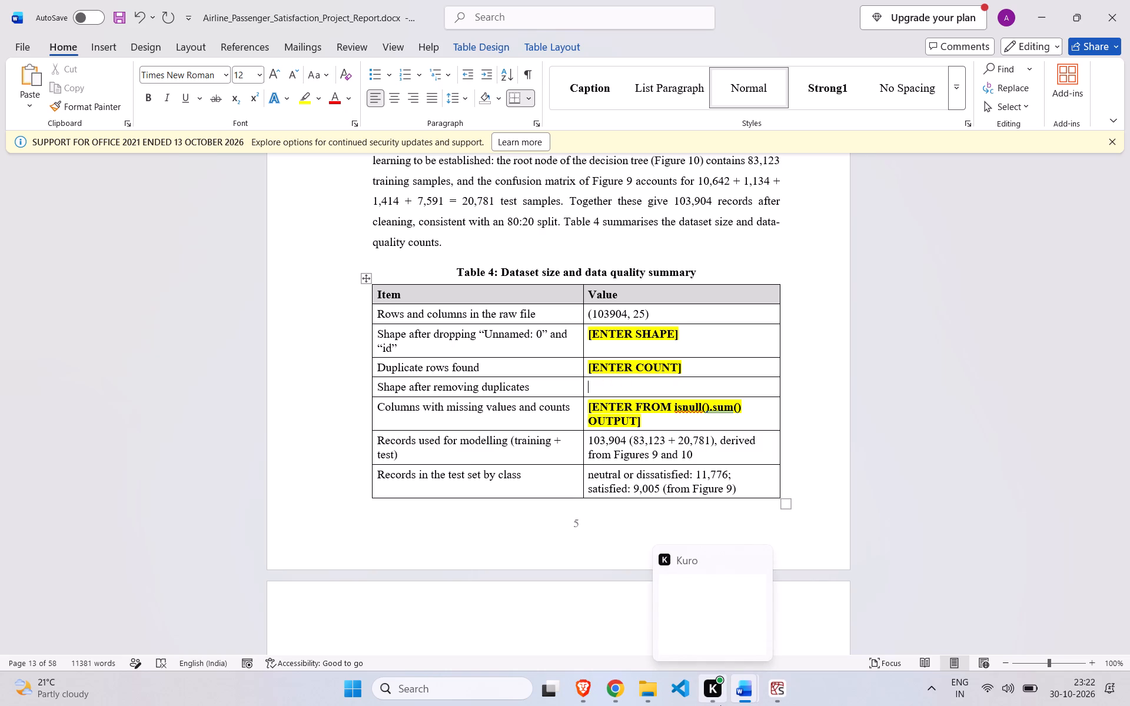
Switch back to Spyder and run only Step 2's two statements, the df.drop of "Unnamed: 0" and "id" and the shape print.
click(774, 688)
scroll(214, 473, down, 1)
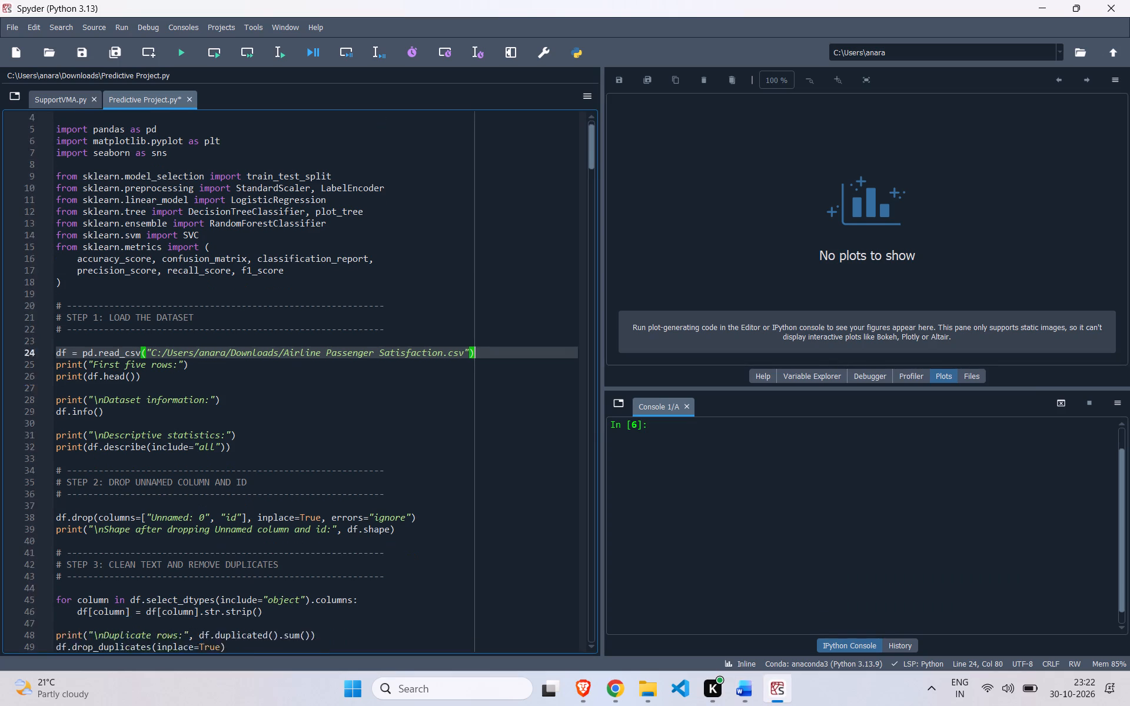
scroll(214, 473, down, 2)
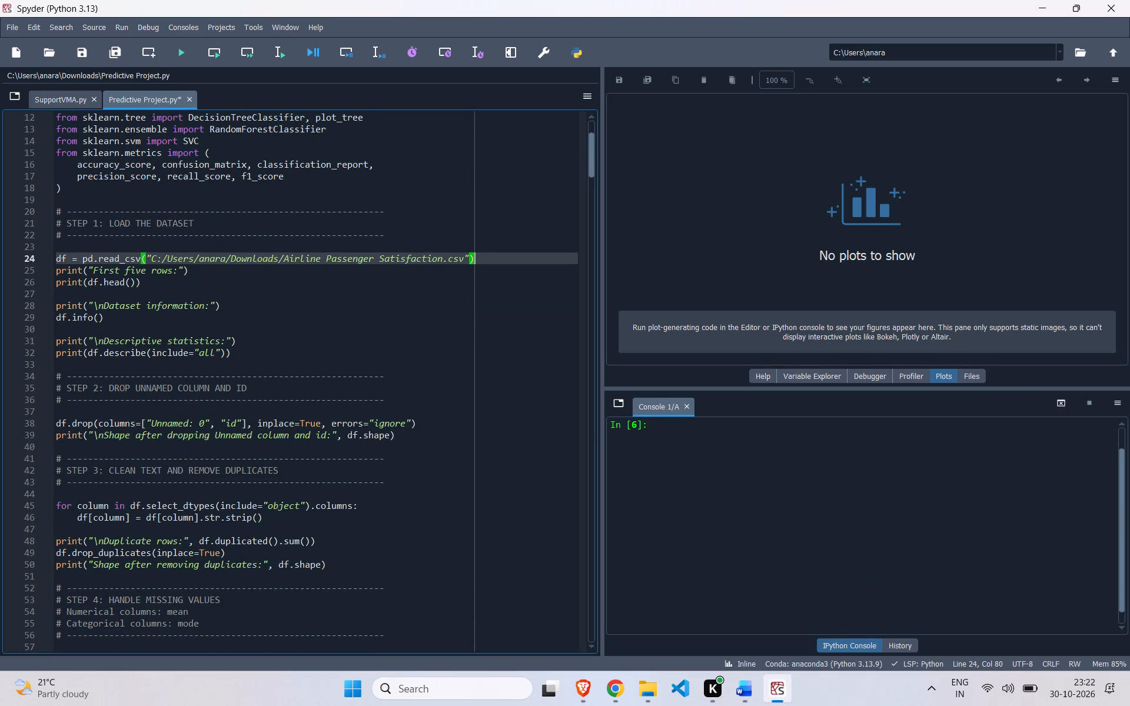
drag(404, 436, 21, 425)
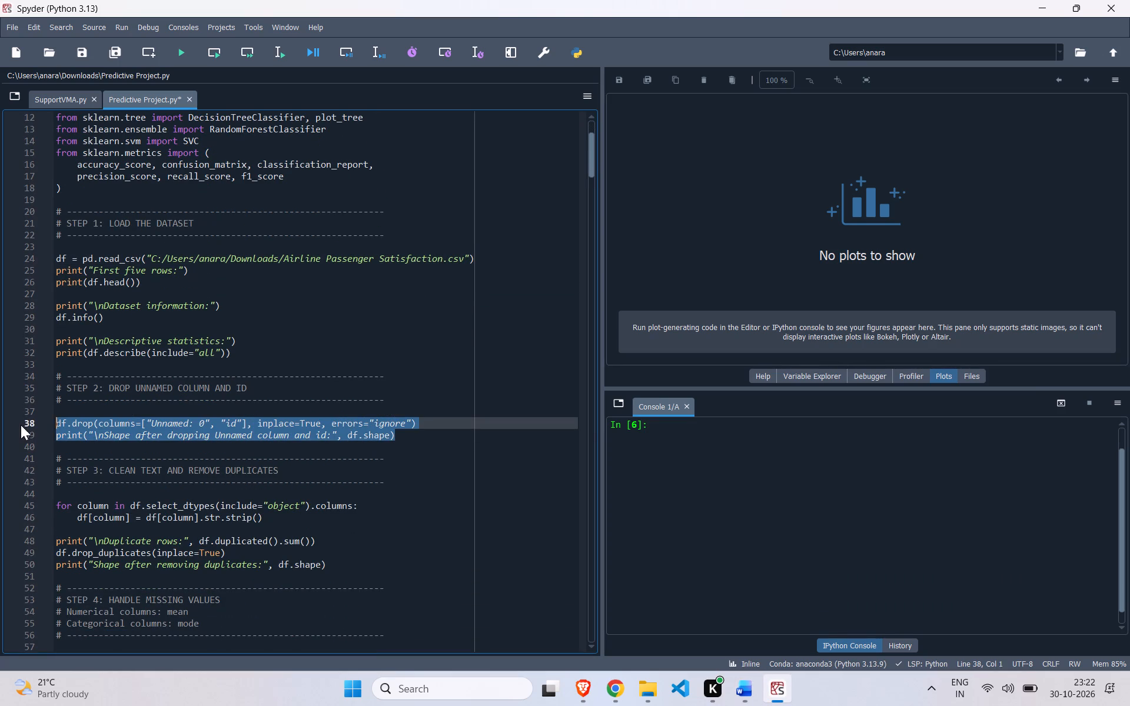
click(274, 52)
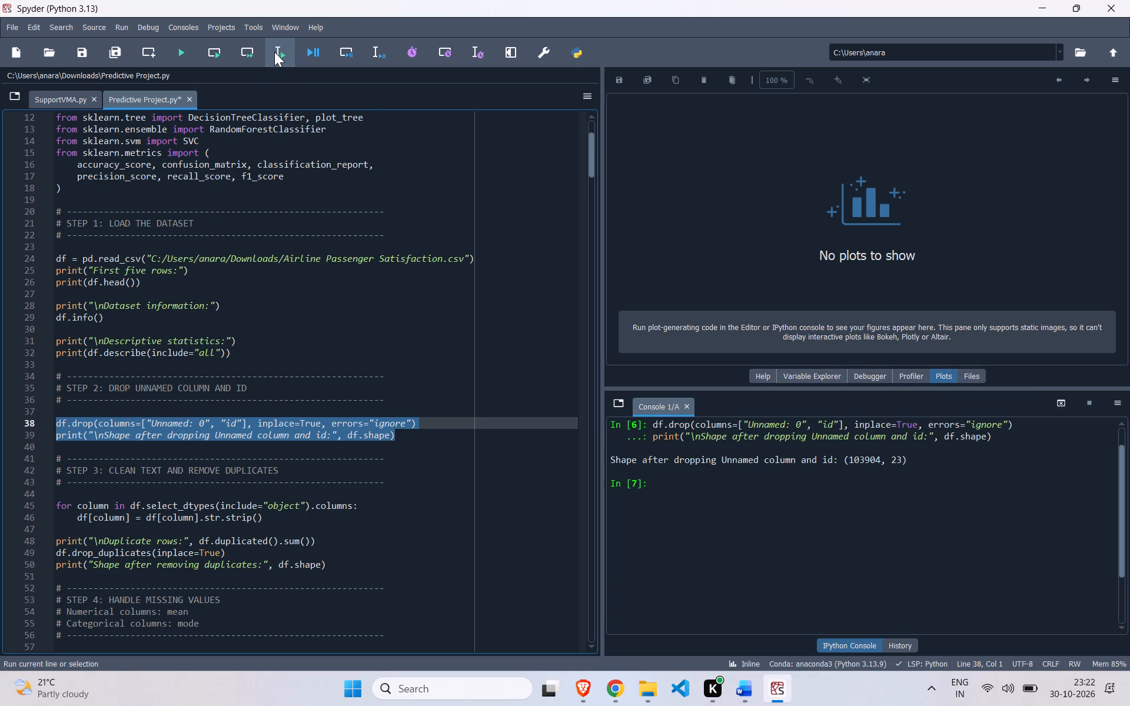
Copy the shape (103904, 23) from the console and replace the Word report's Table 4 placeholder for shape after dropping "Unnamed: 0" and "id" with it.
drag(846, 457, 849, 457)
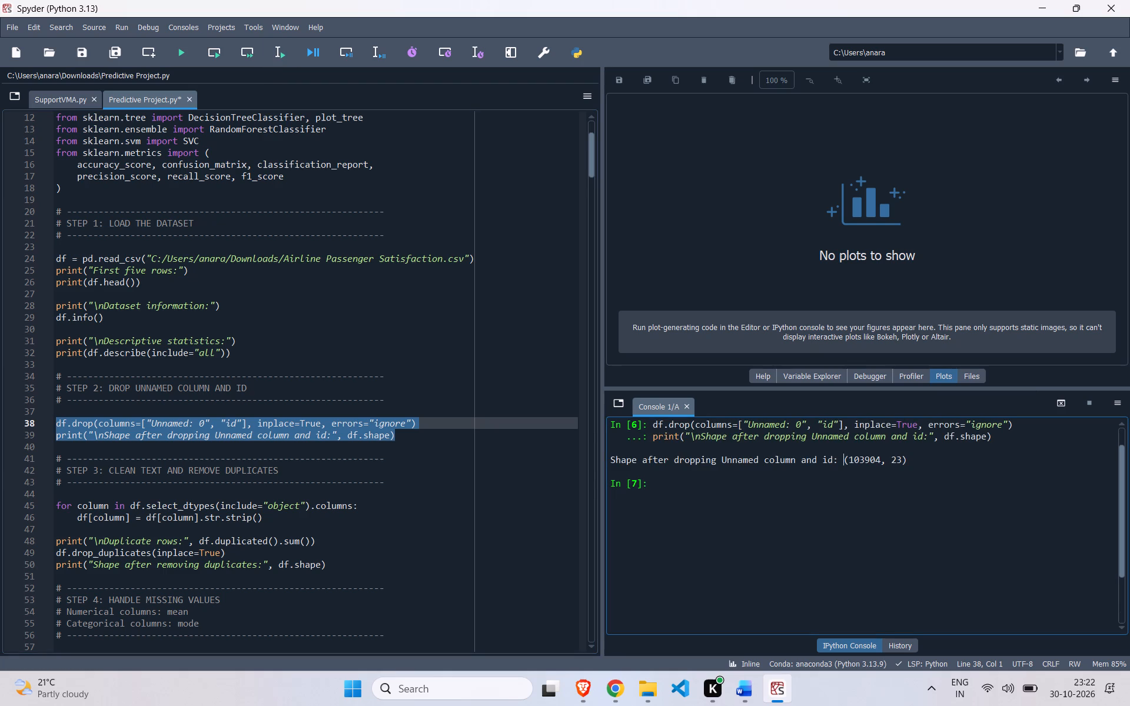
drag(849, 457, 913, 461)
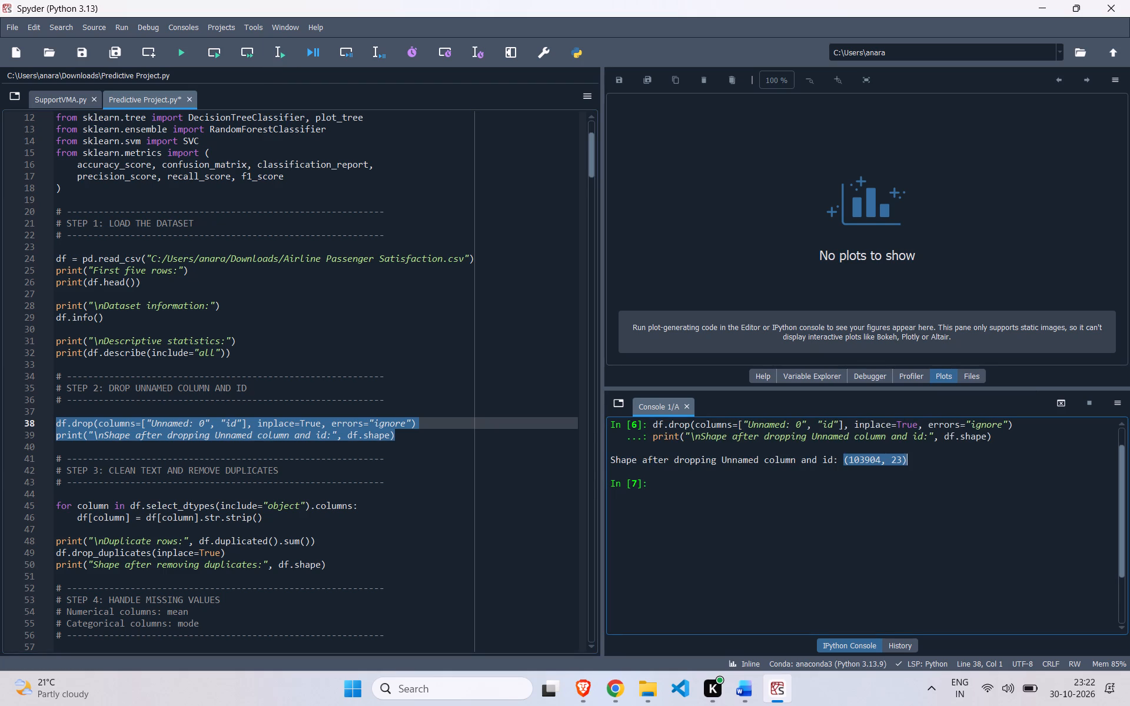
key(ctrl+c)
click(667, 644)
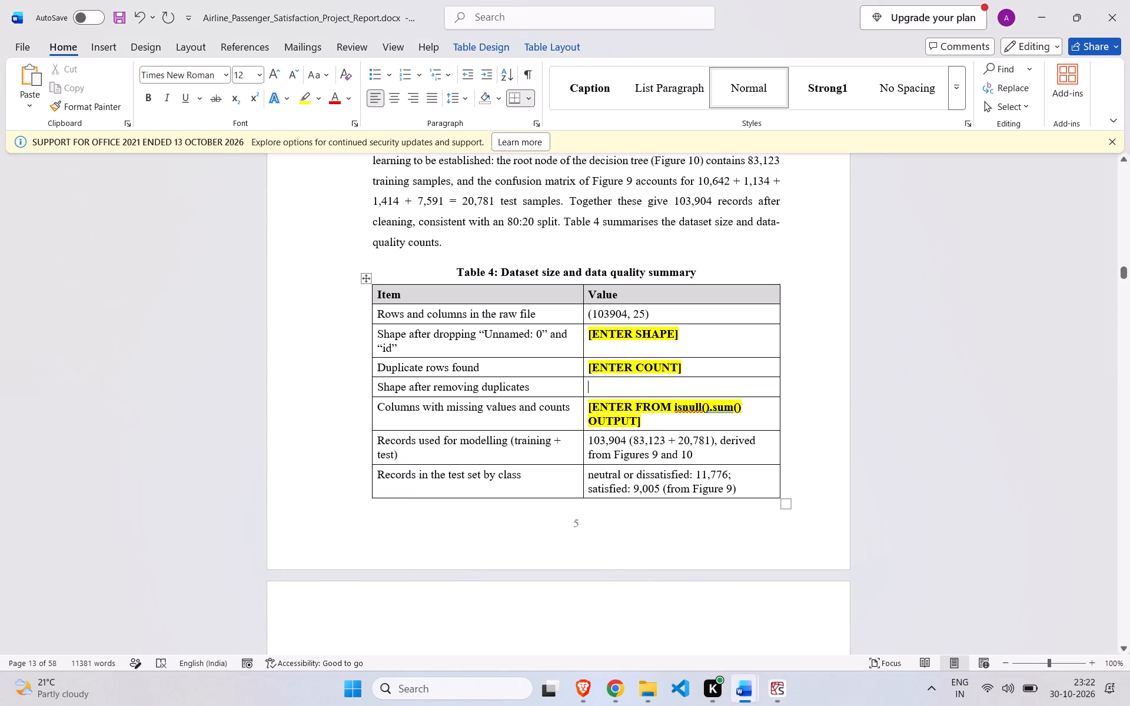
click(688, 339)
key(BackSpace)
key(BackSpace)
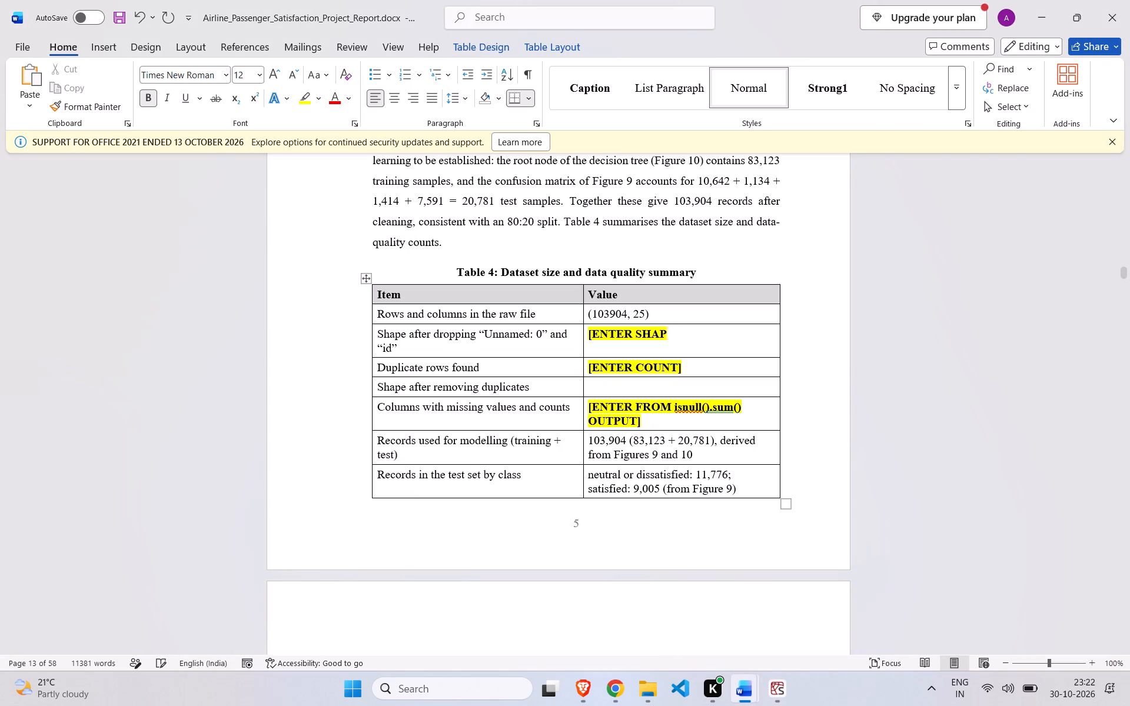
key(BackSpace)
key(BackSpace)
key(BackSpace)
key(BackSpace)
key(BackSpace)
key(BackSpace)
key(BackSpace)
key(BackSpace)
key(BackSpace)
key(BackSpace)
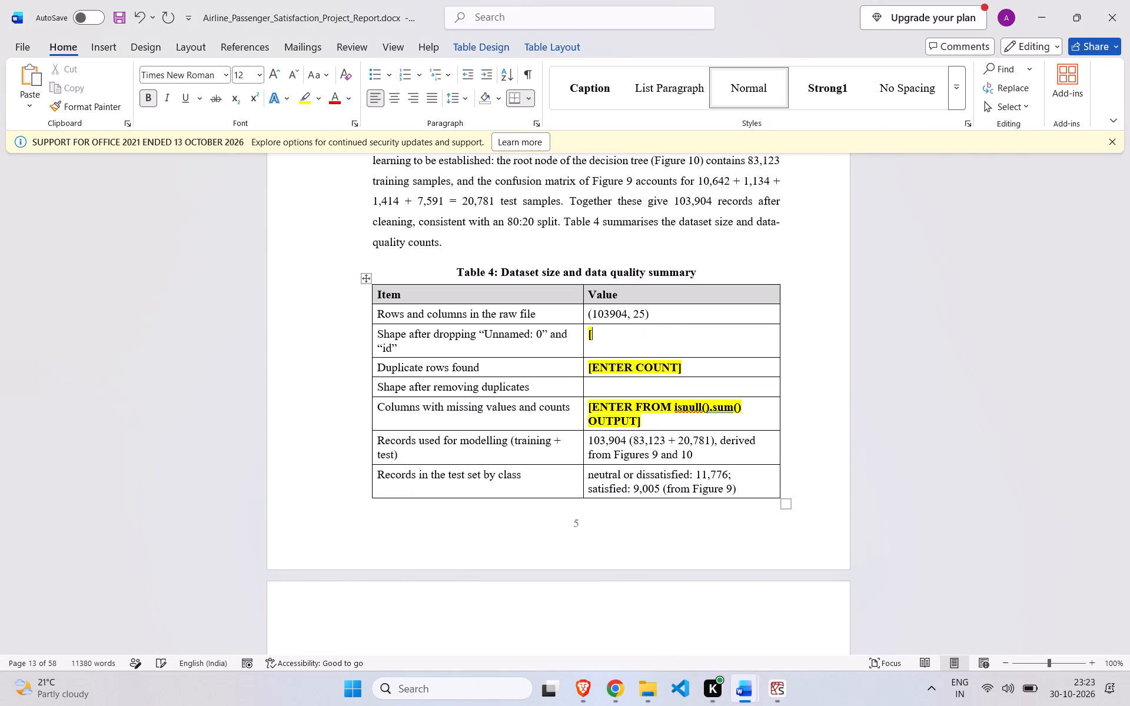
key(BackSpace)
key(ctrl+v)
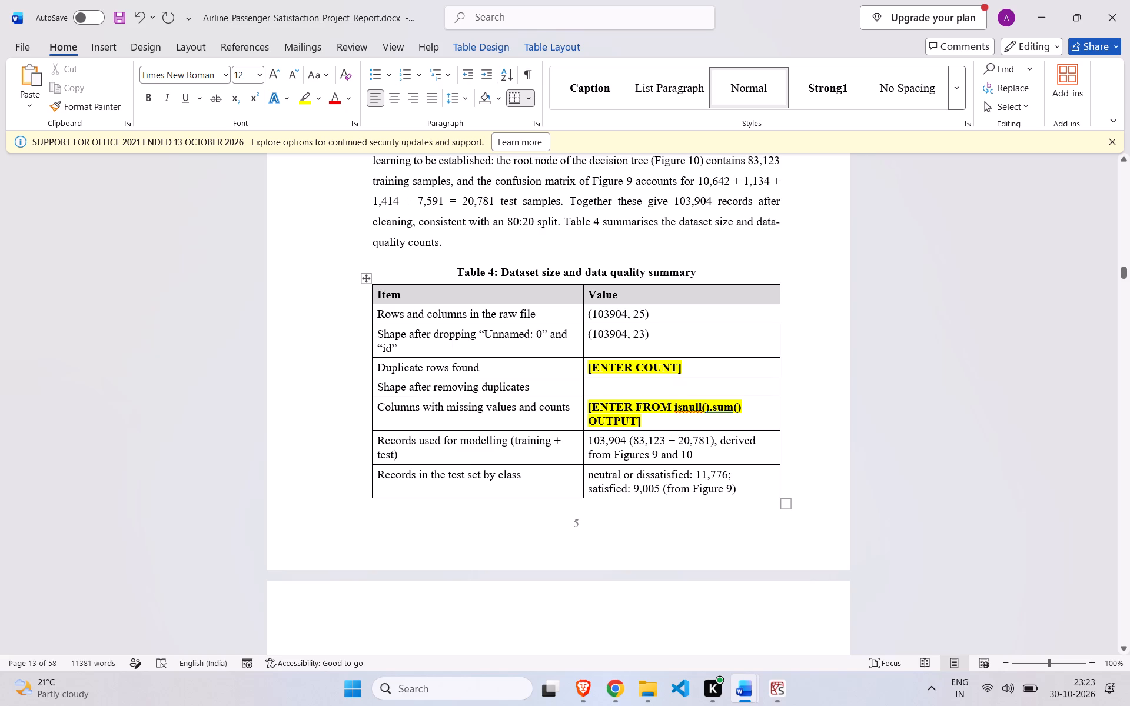
Switch back to Spyder and run only Step 3's print statement for the duplicate row count.
click(769, 689)
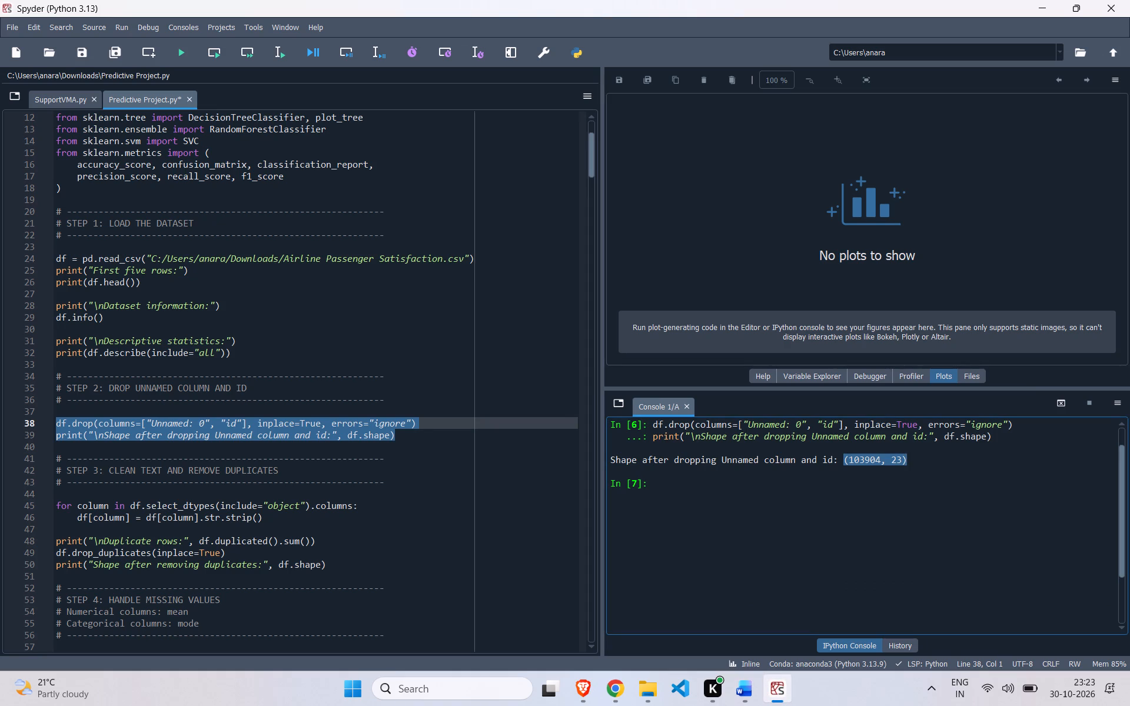
click(414, 408)
scroll(414, 408, down, 1)
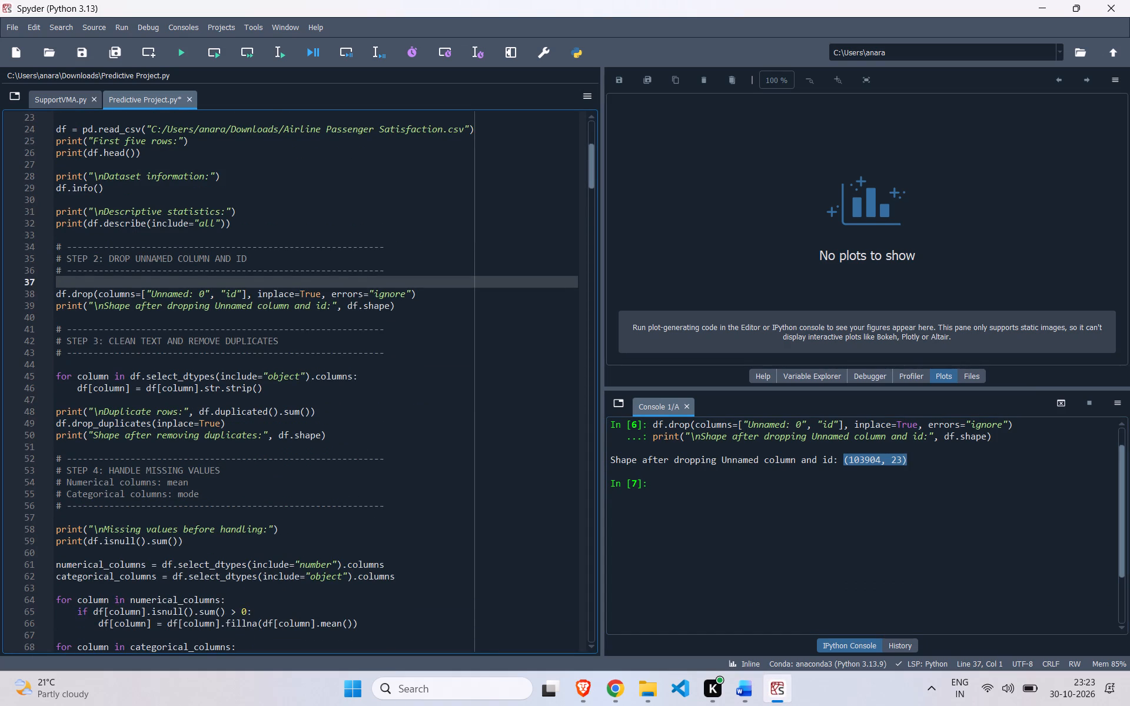
click(318, 408)
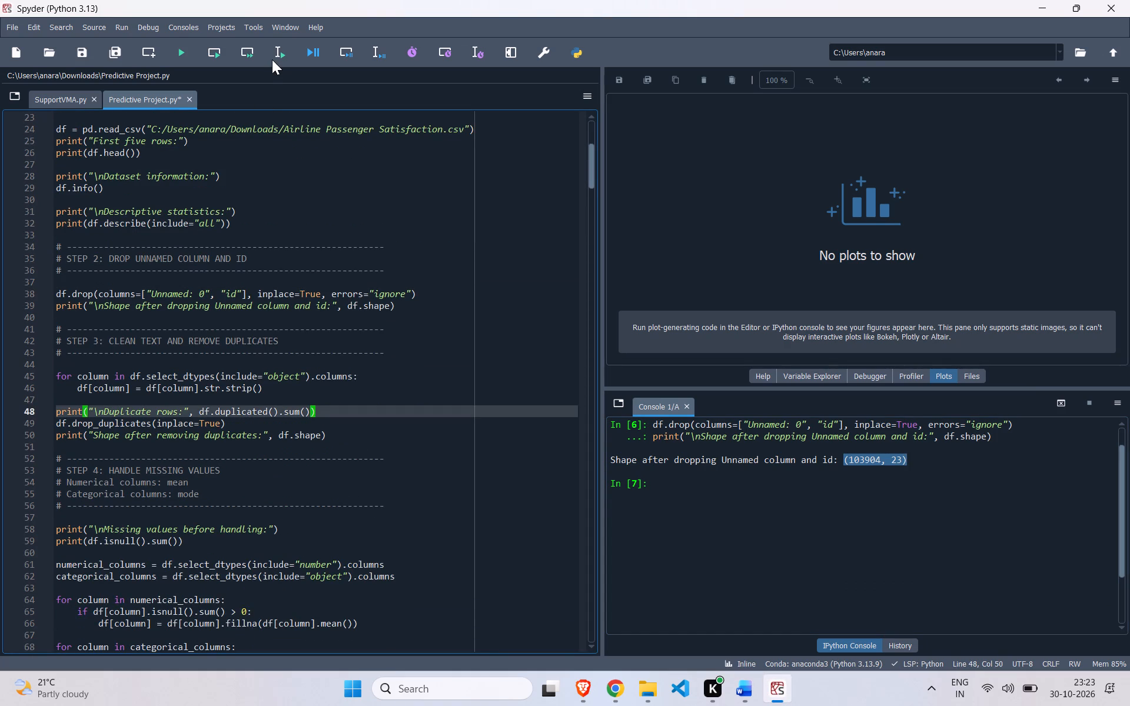
click(272, 56)
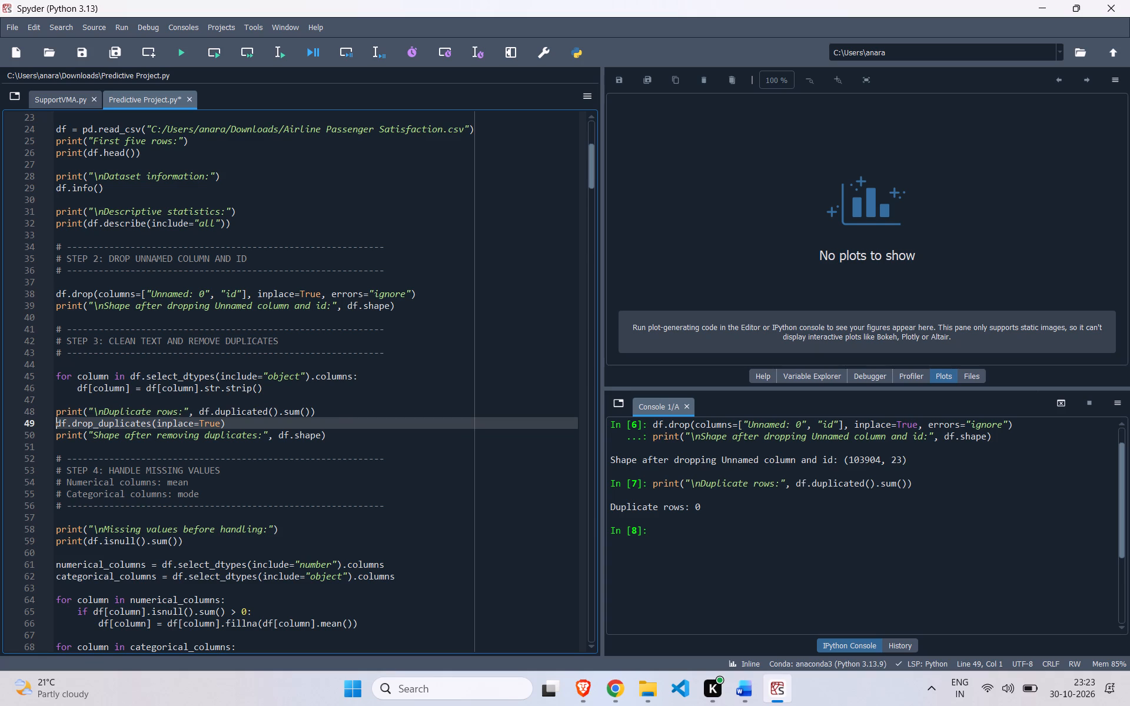
In the Word report's Table 4, replace the [ENTER COUNT] placeholder for duplicate rows found with 0.
click(782, 683)
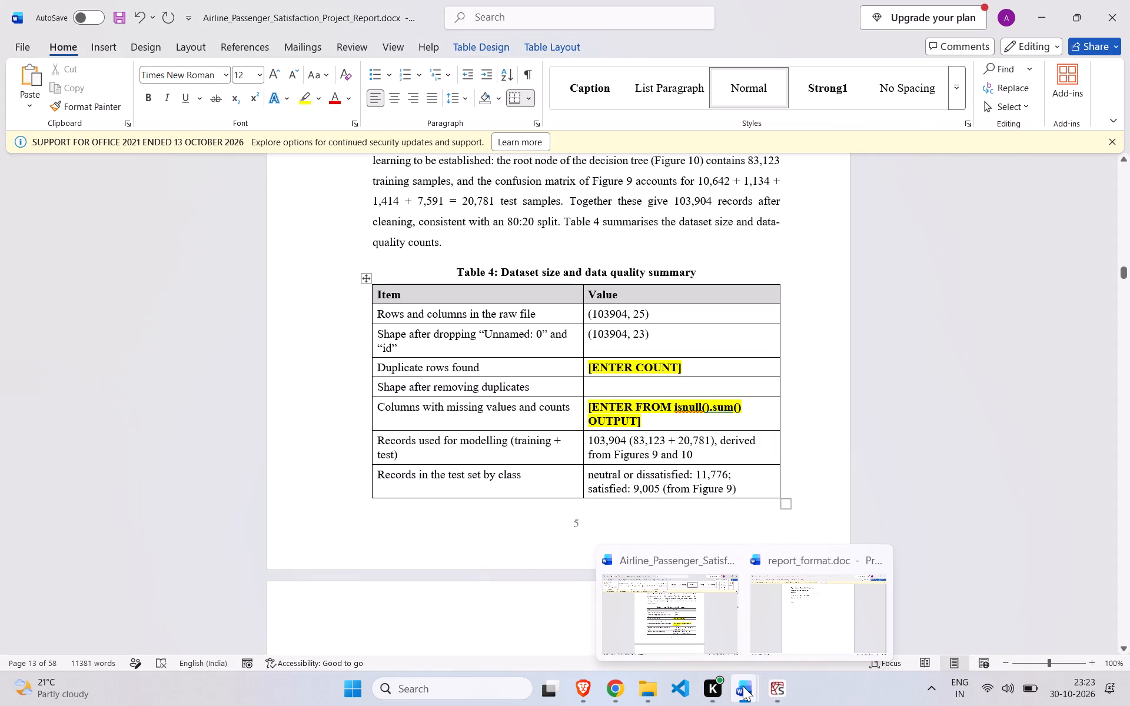
click(698, 364)
key(BackSpace)
key(BackSpace)
key(BackSpace)
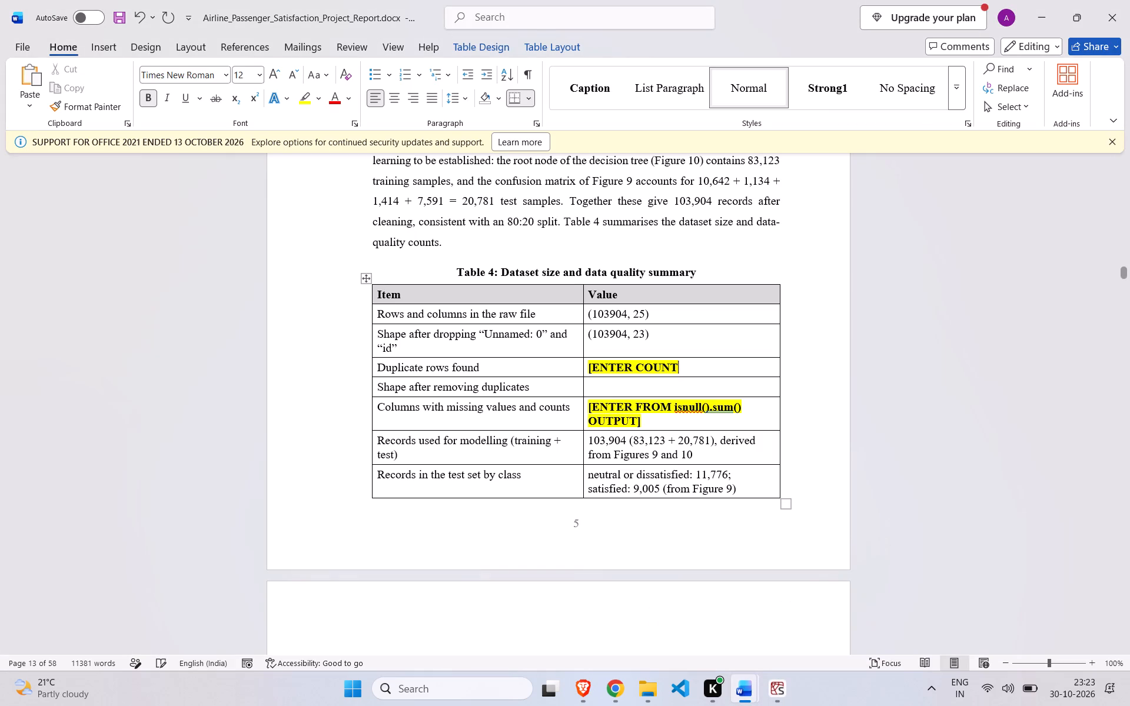
key(BackSpace)
key(BackSpace)
key(BackSpace)
key(BackSpace)
key(BackSpace)
key(BackSpace)
key(BackSpace)
key(BackSpace)
key(BackSpace)
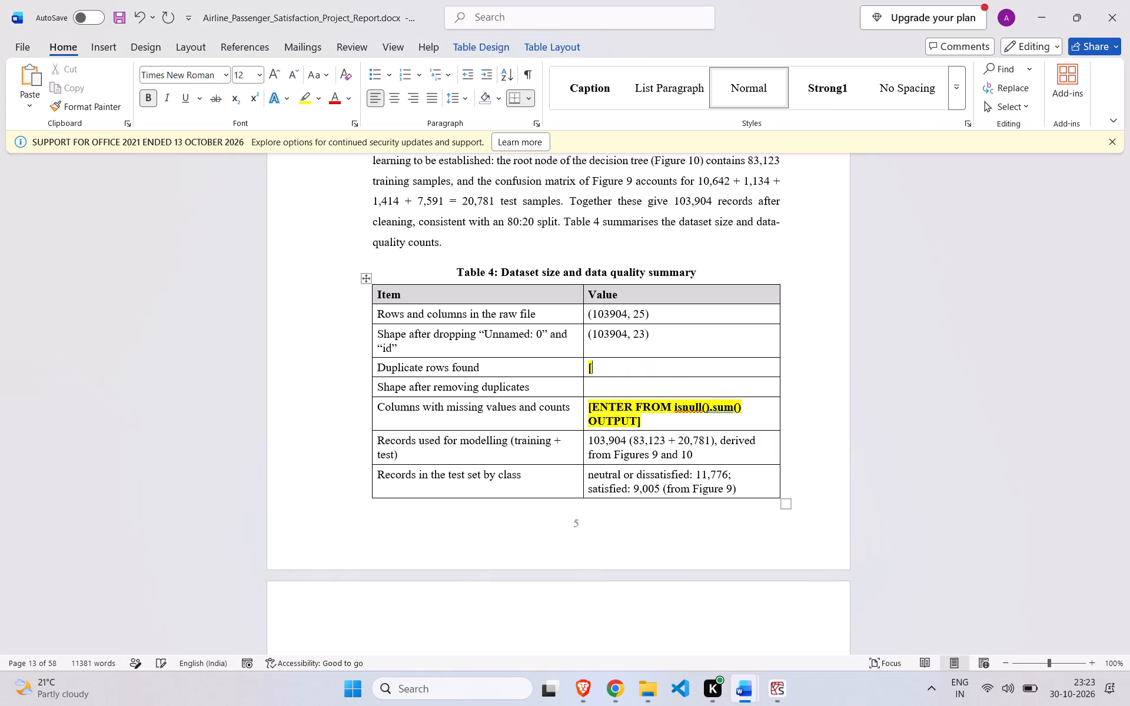
key(BackSpace)
key(0)
Switch back to Spyder and run only Step 3's df.drop_duplicates statement and the print of the shape after removing duplicates.
click(770, 694)
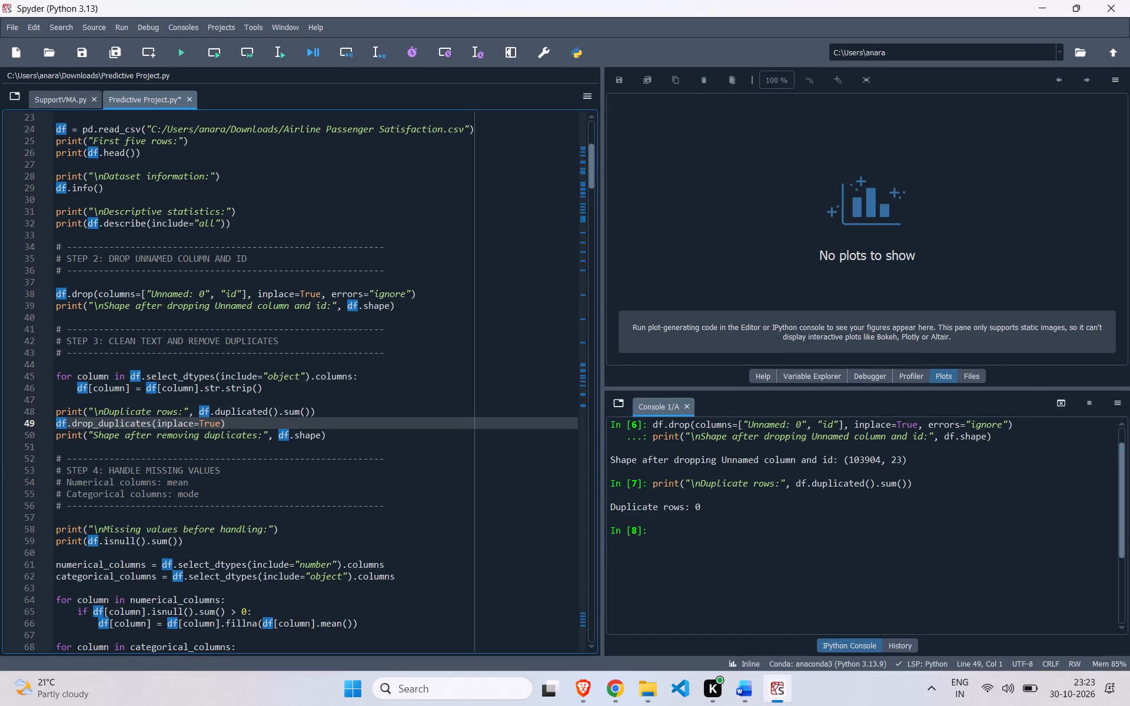
click(330, 438)
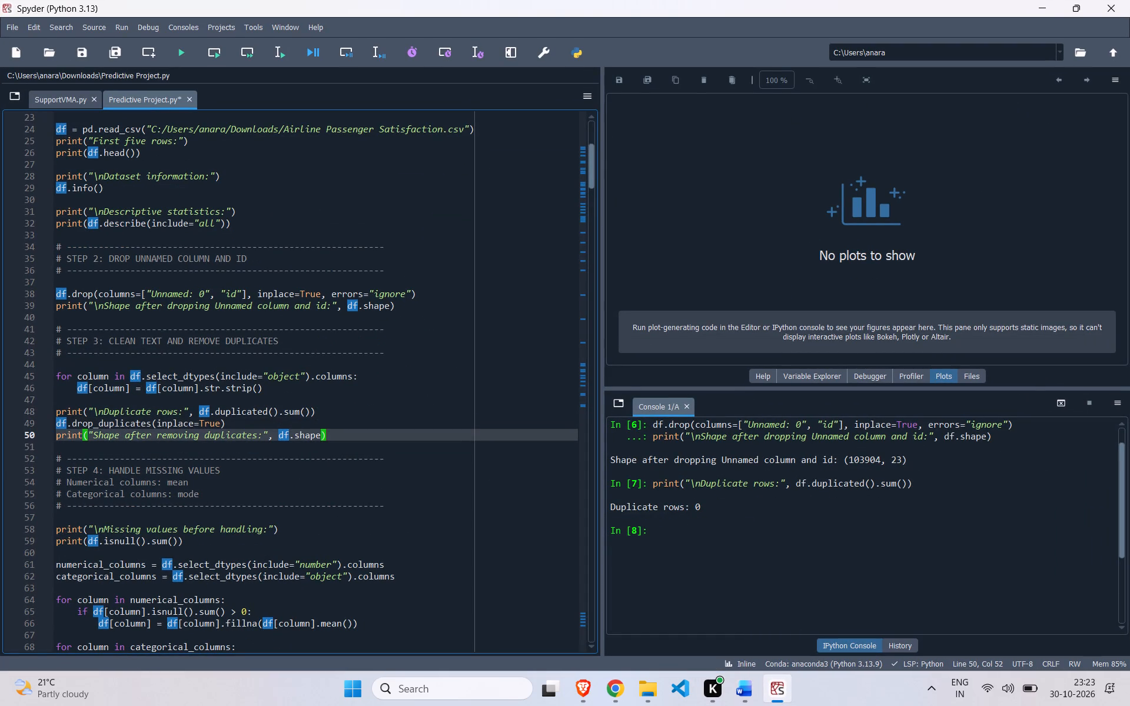
drag(56, 421, 319, 425)
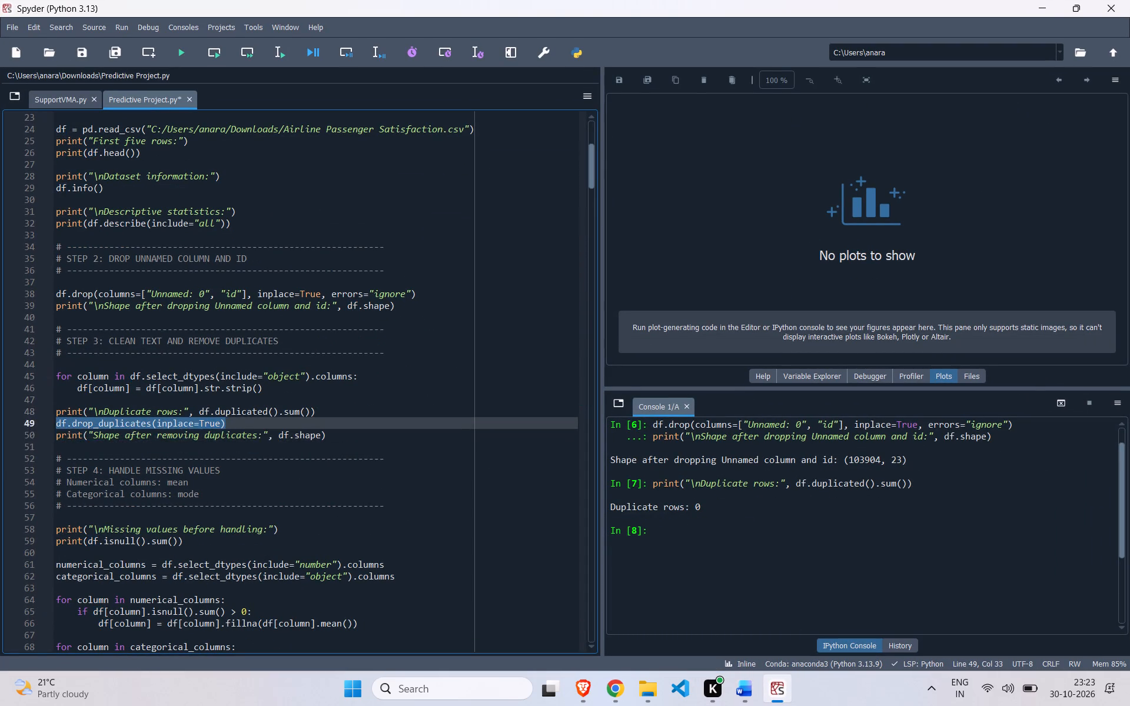
drag(319, 425, 344, 432)
click(278, 46)
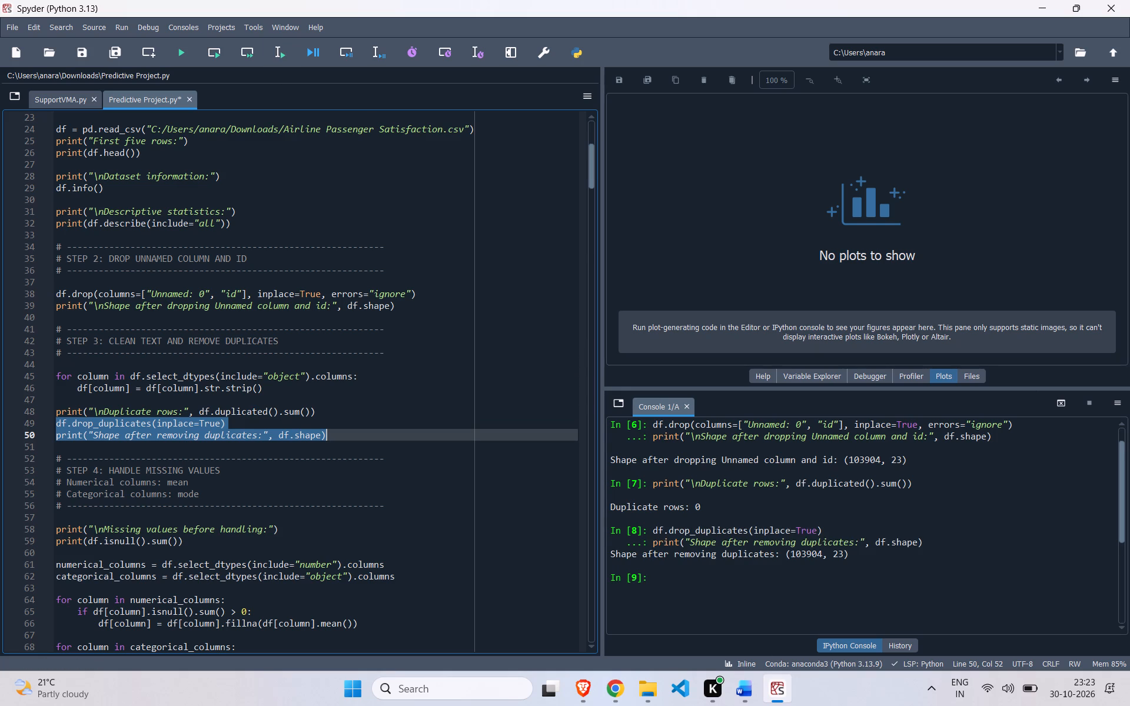
Copy the shape (103904, 23) from the console into the Word report's Table 4 value cell for shape after removing duplicates.
drag(785, 554, 858, 551)
key(ctrl+c)
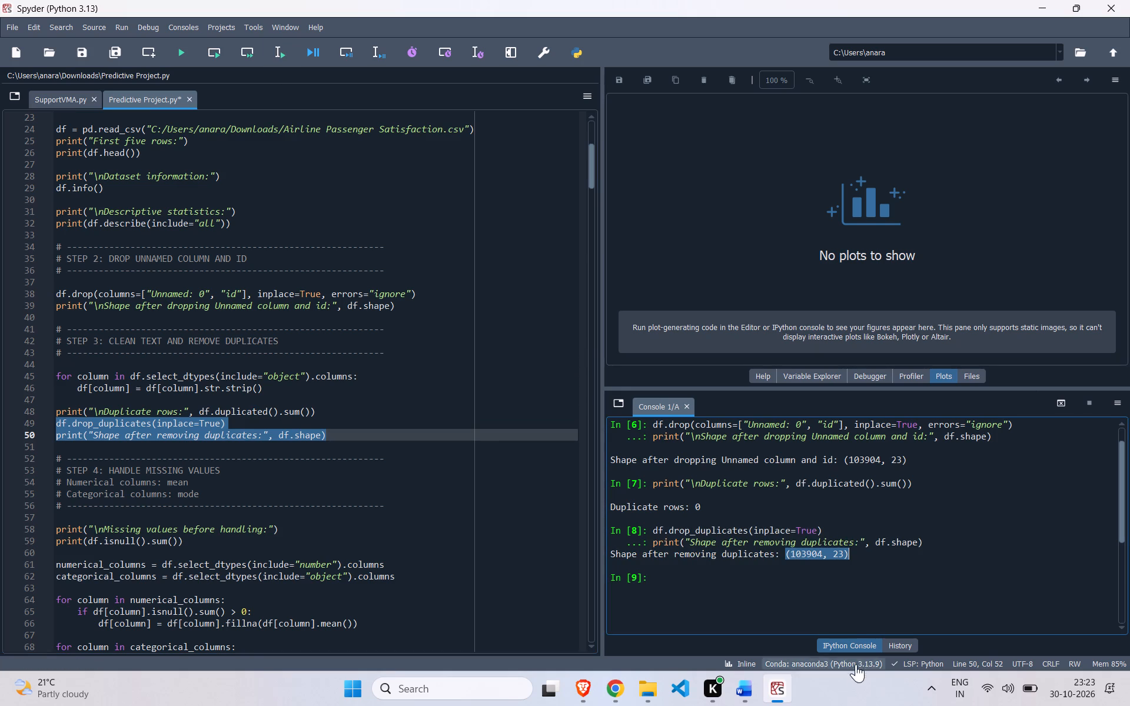
click(690, 627)
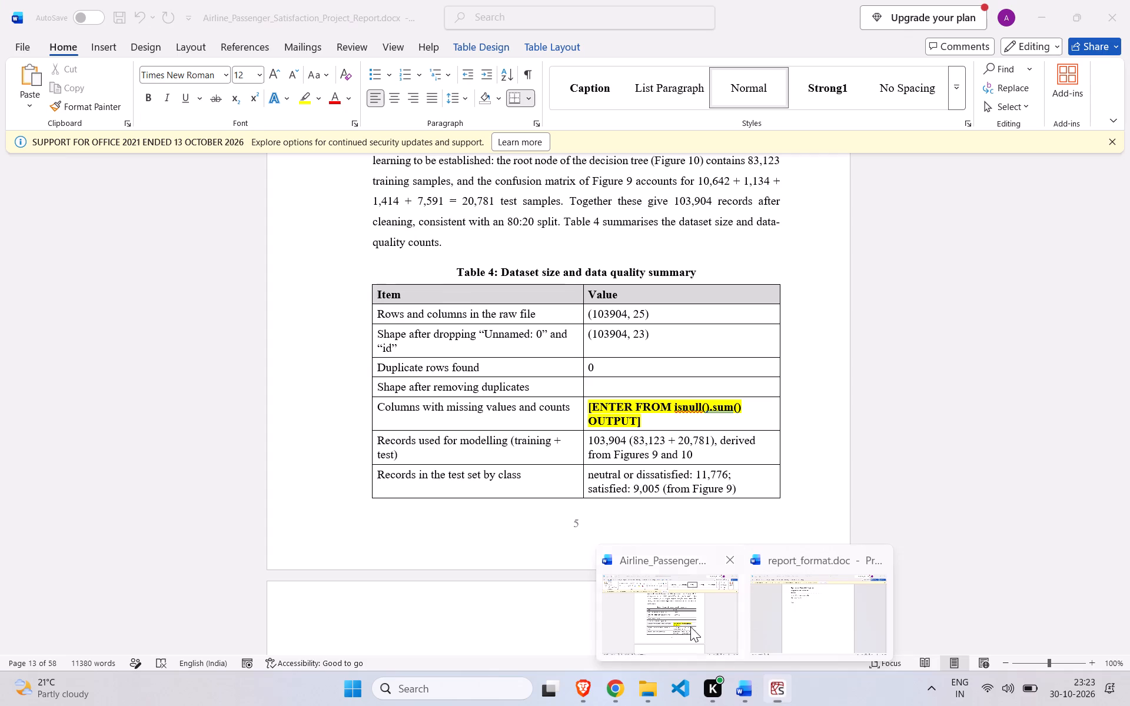
click(600, 385)
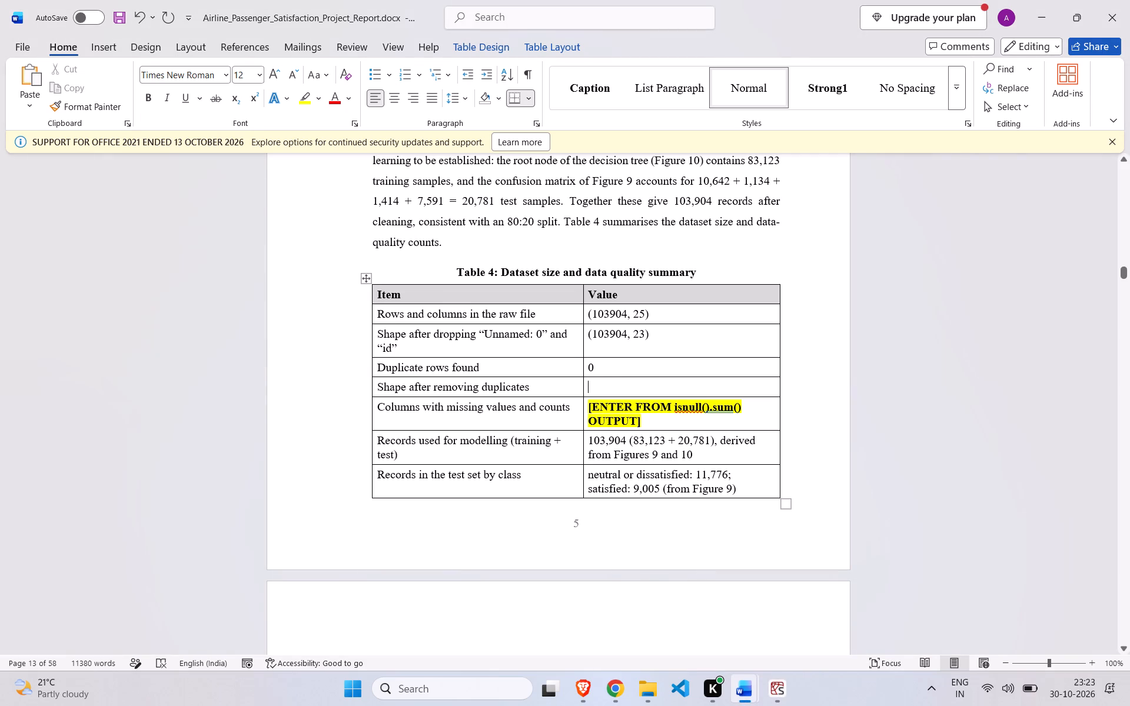
key(ctrl+v)
Switch back to Spyder, run only Step 4's two "Missing values before handling" print statements, and check the per-column counts in the console.
click(772, 687)
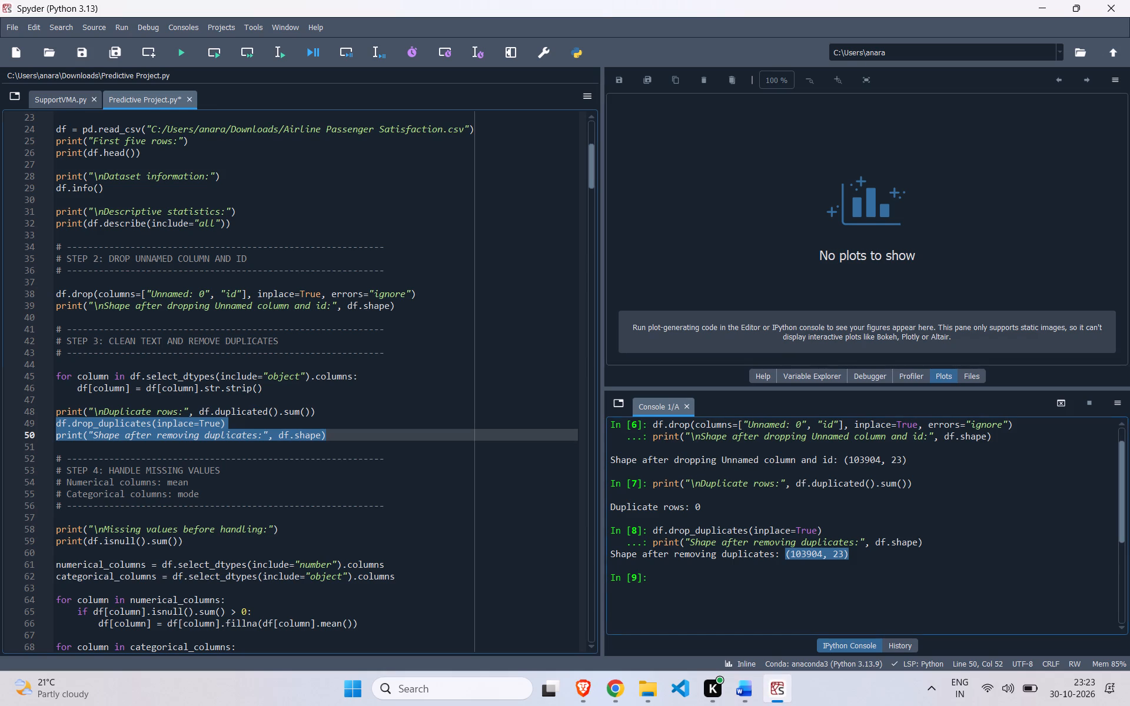
click(344, 439)
scroll(344, 439, down, 1)
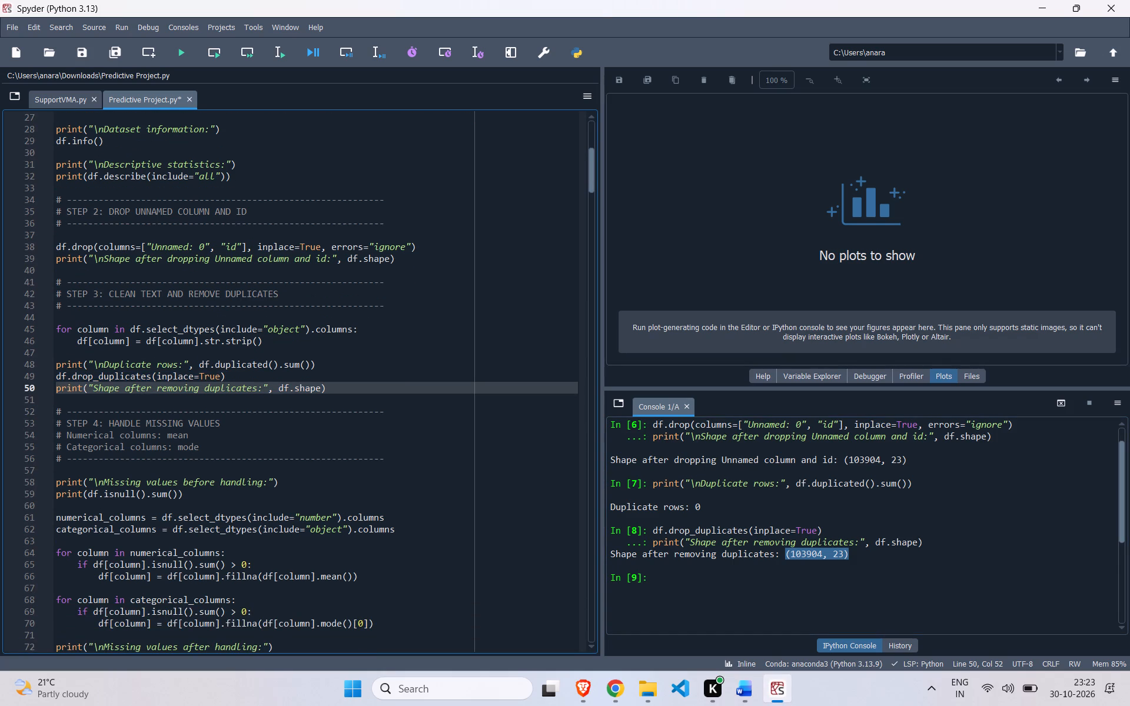
drag(204, 495, 49, 482)
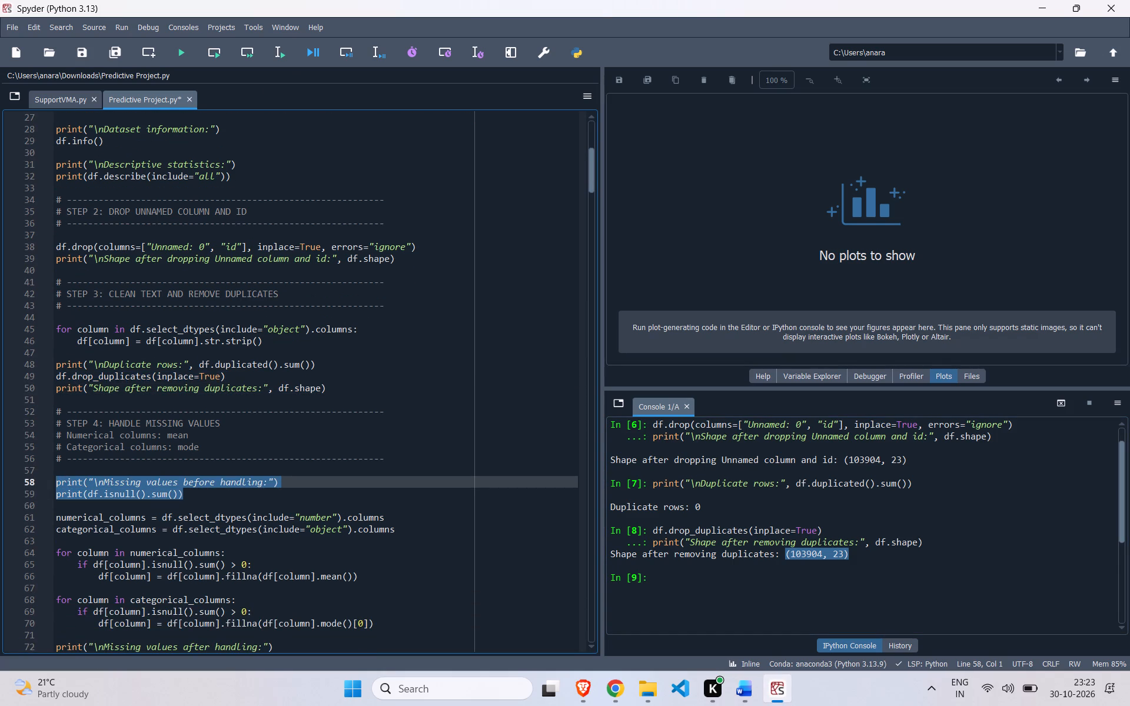
click(280, 38)
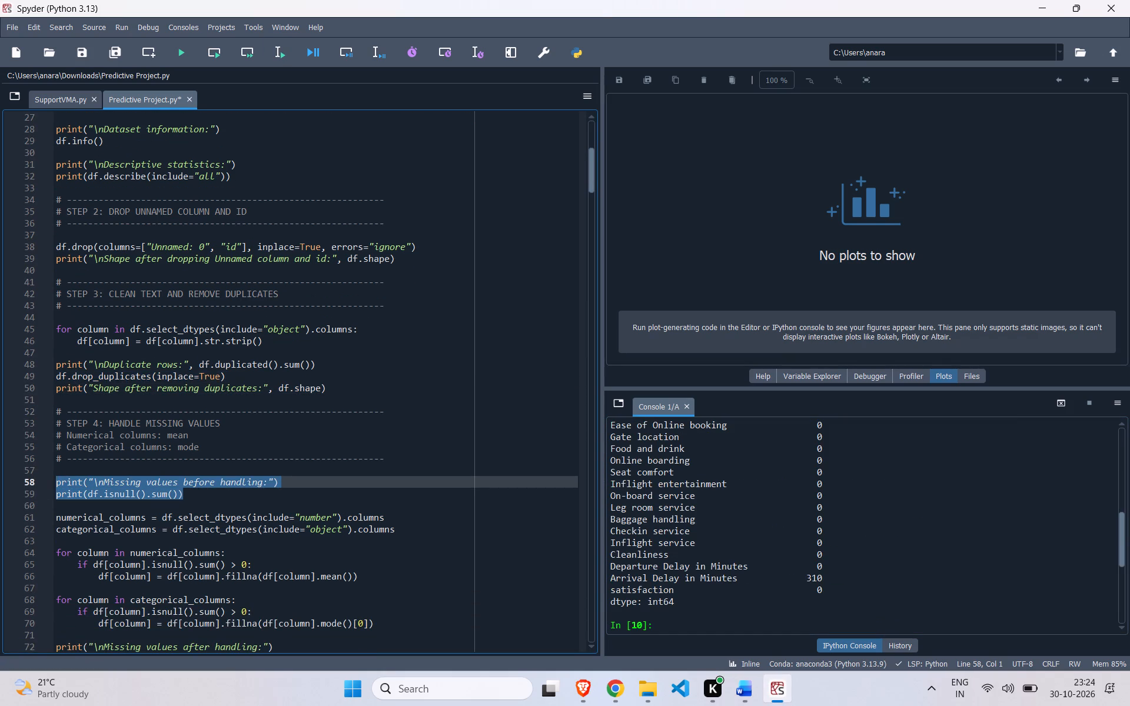
scroll(769, 554, right, 1)
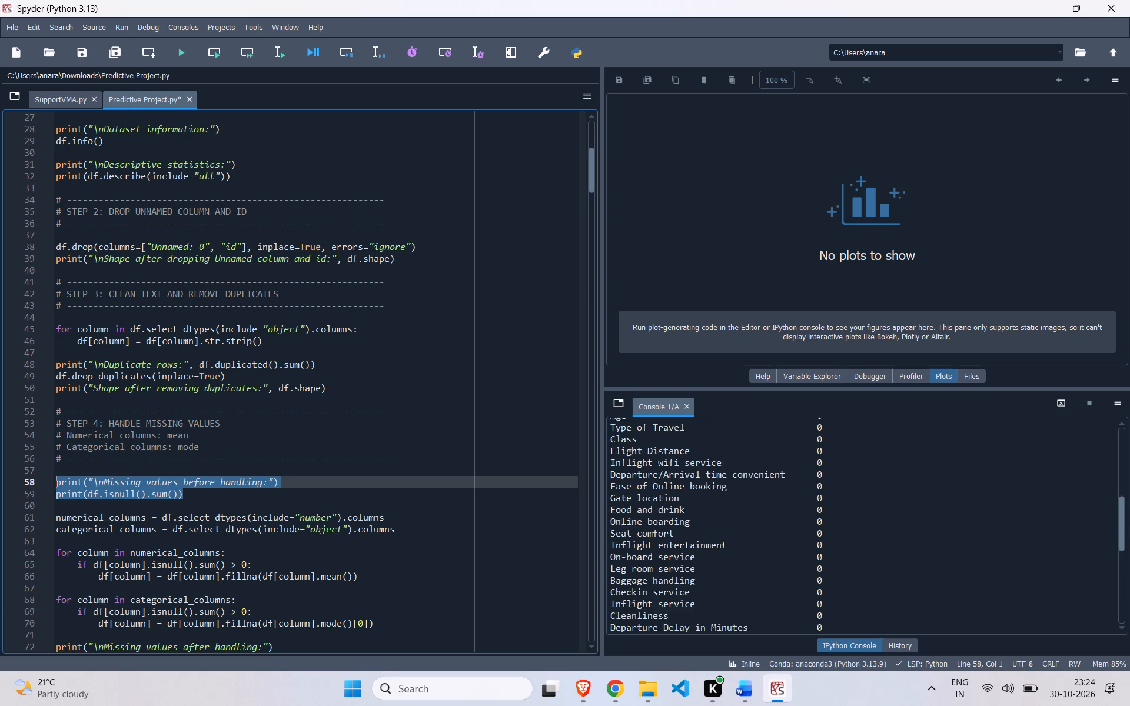
scroll(769, 554, right, 1)
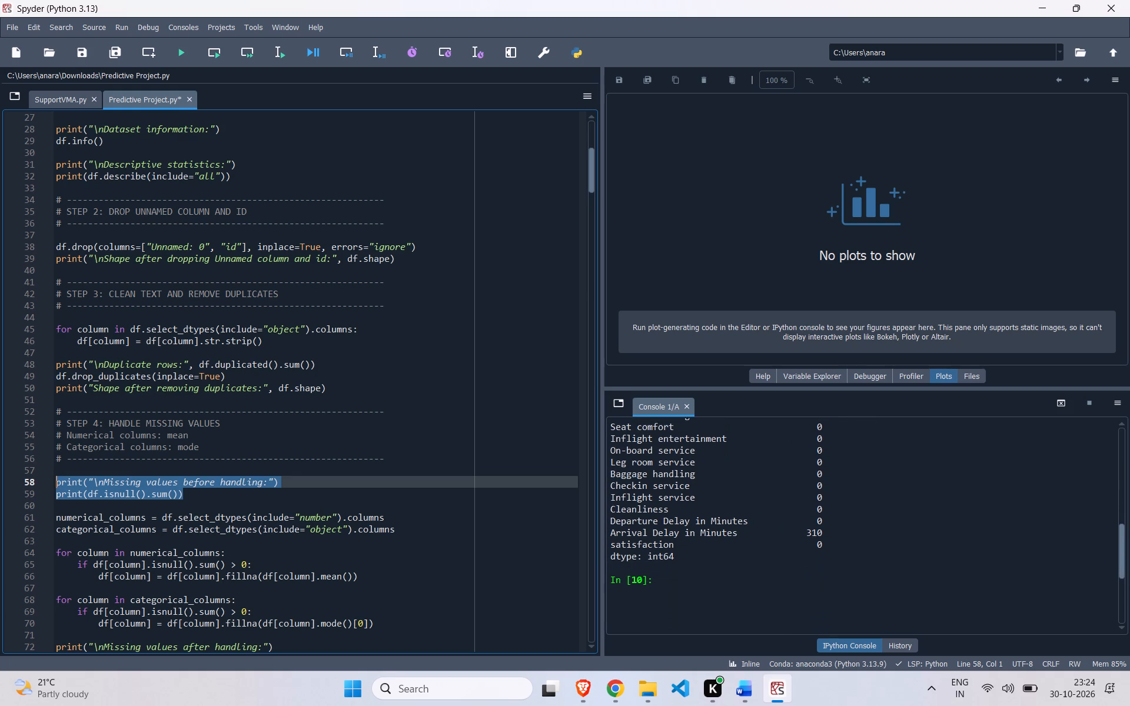
scroll(769, 554, right, 1)
scroll(769, 554, down, 1)
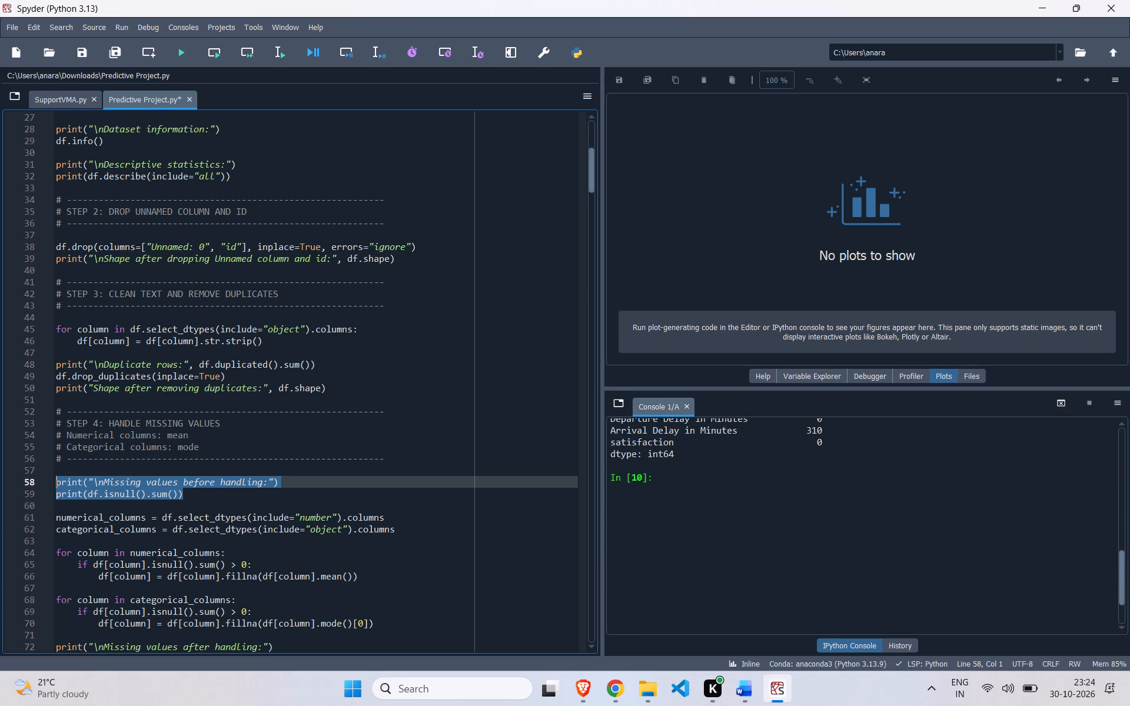
Run only Step 4's two "Missing values after handling" print statements and check the per-column counts in the console.
click(350, 482)
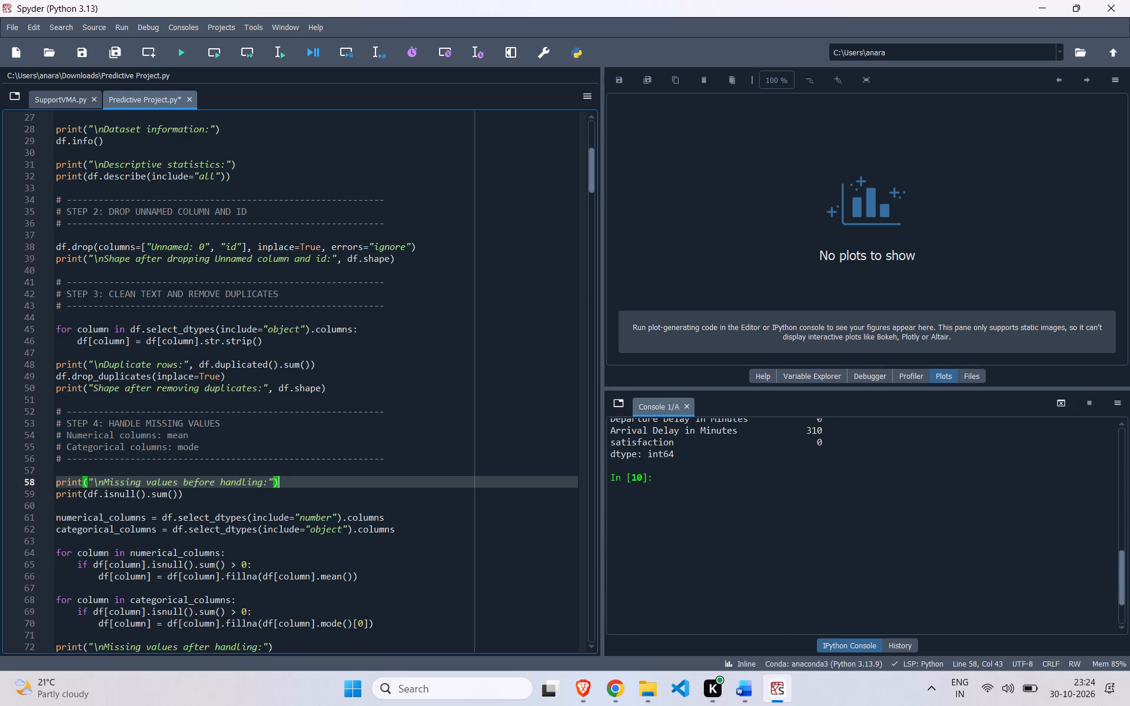
scroll(454, 488, up, 1)
scroll(454, 488, down, 1)
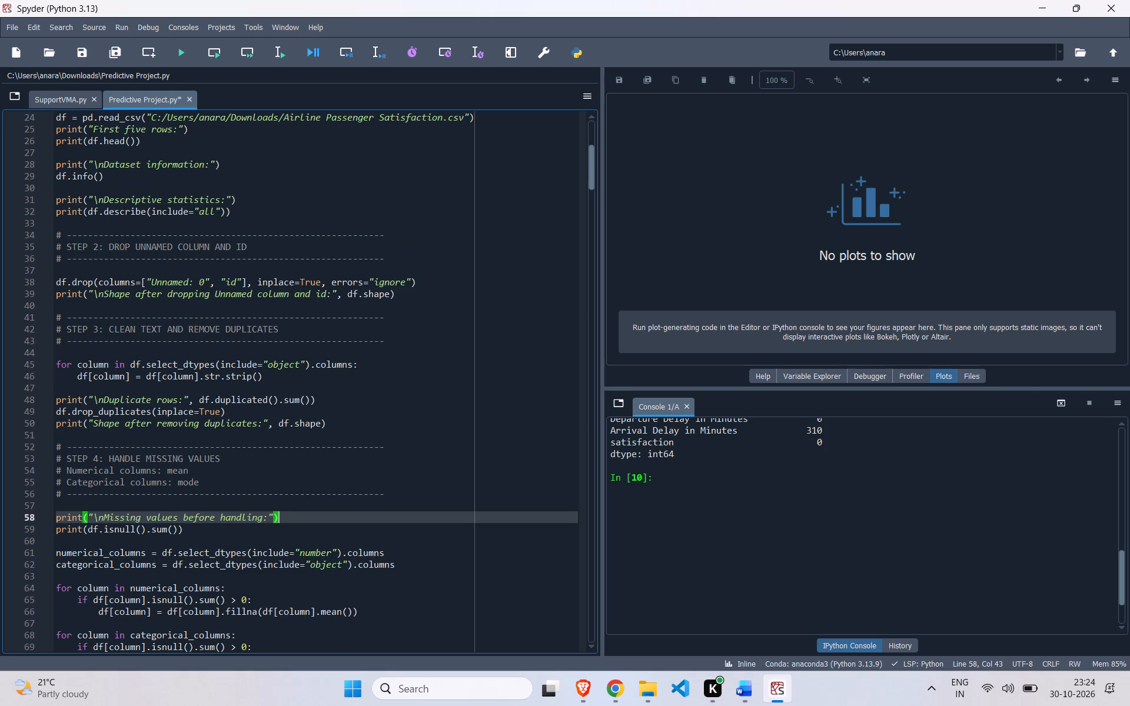
scroll(454, 488, down, 2)
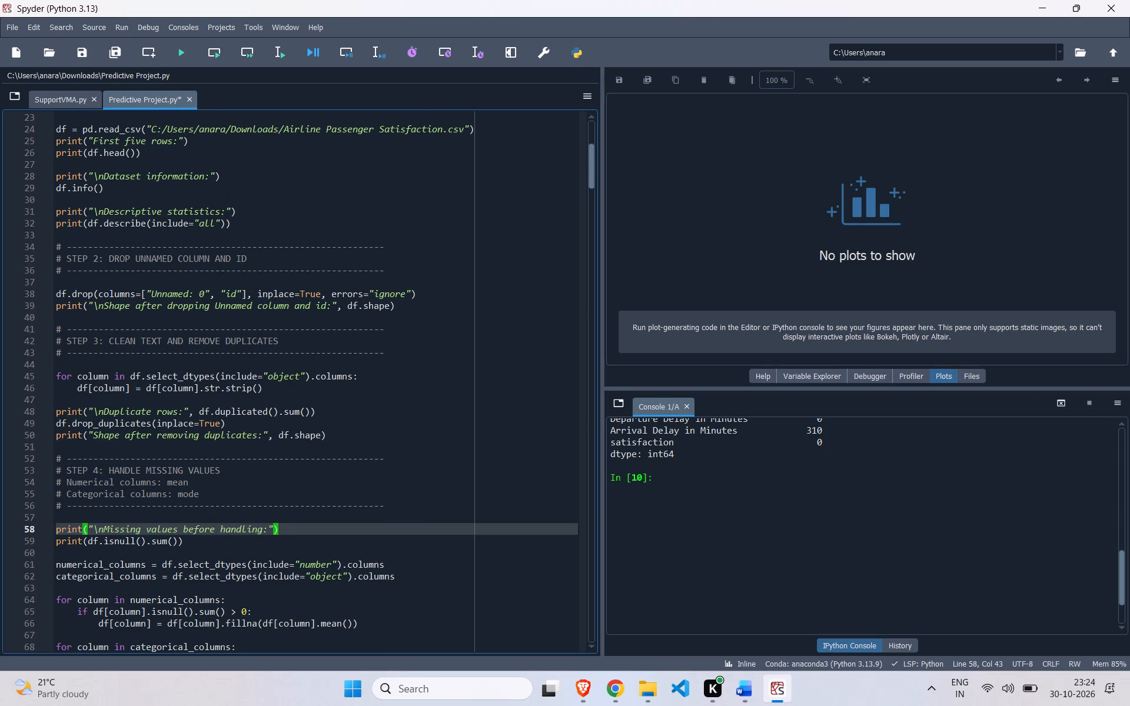
scroll(454, 488, down, 2)
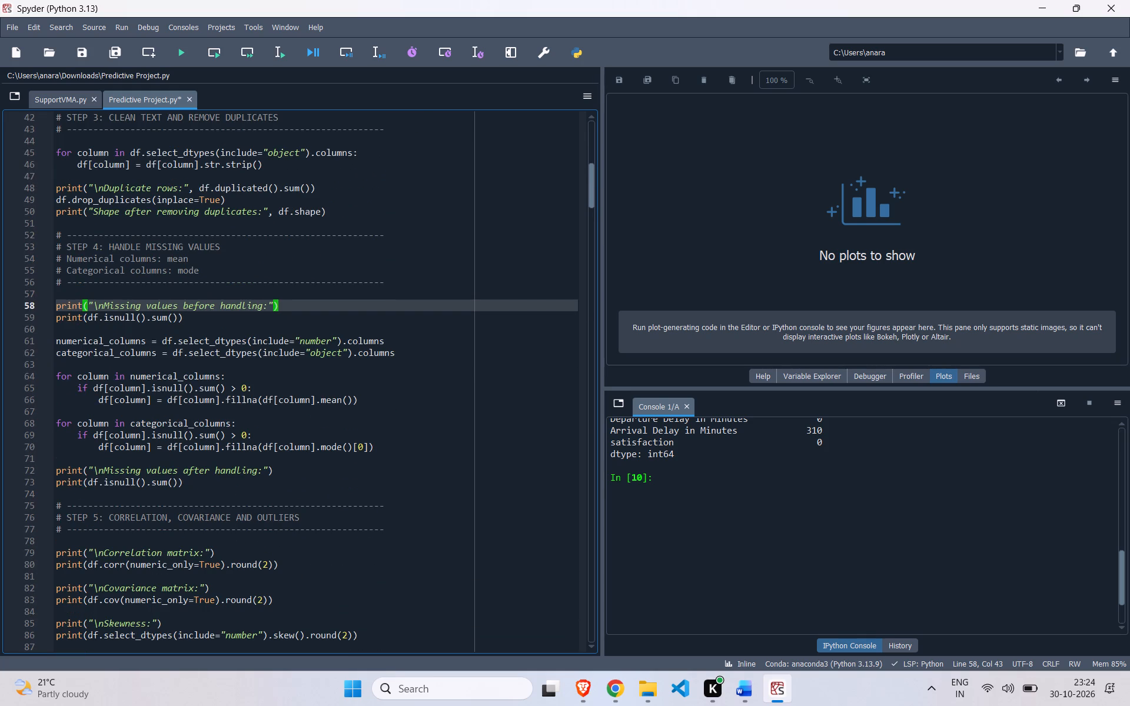
drag(198, 484, 46, 475)
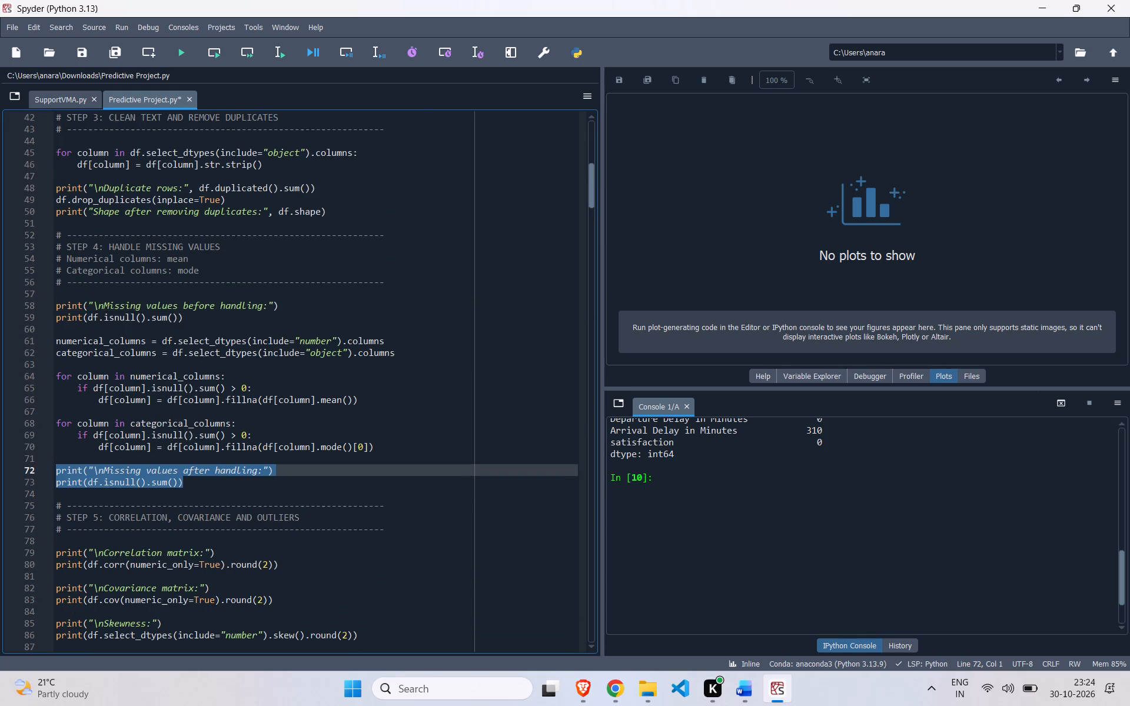
drag(46, 475, 44, 469)
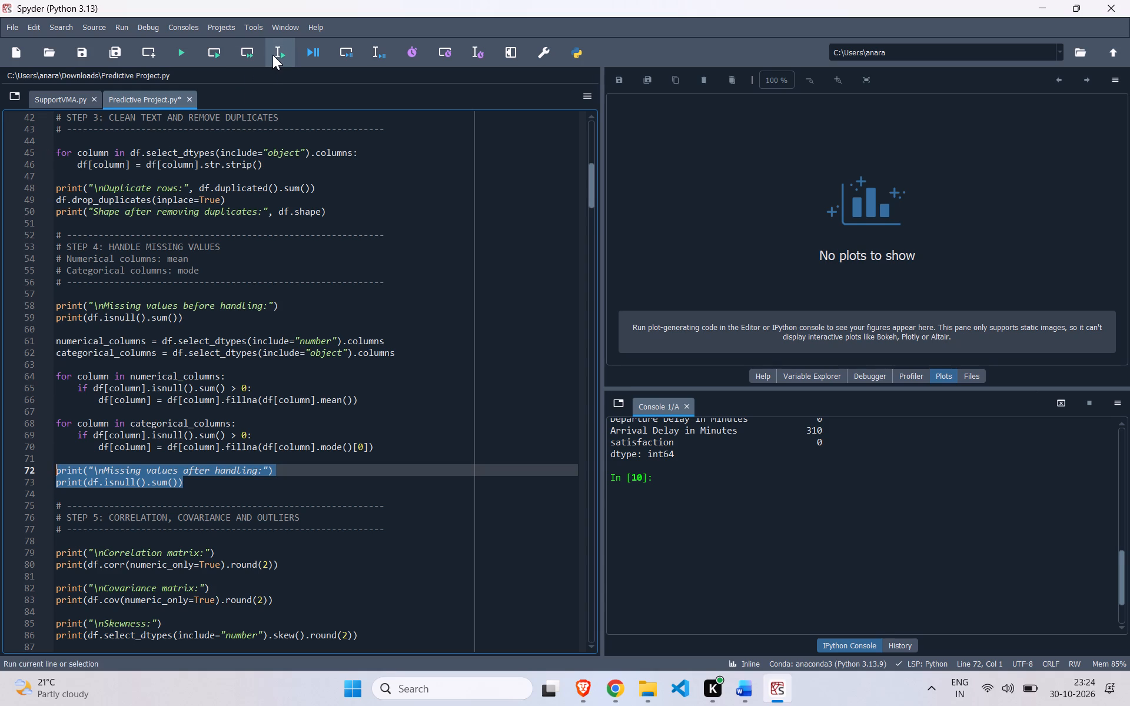
click(272, 55)
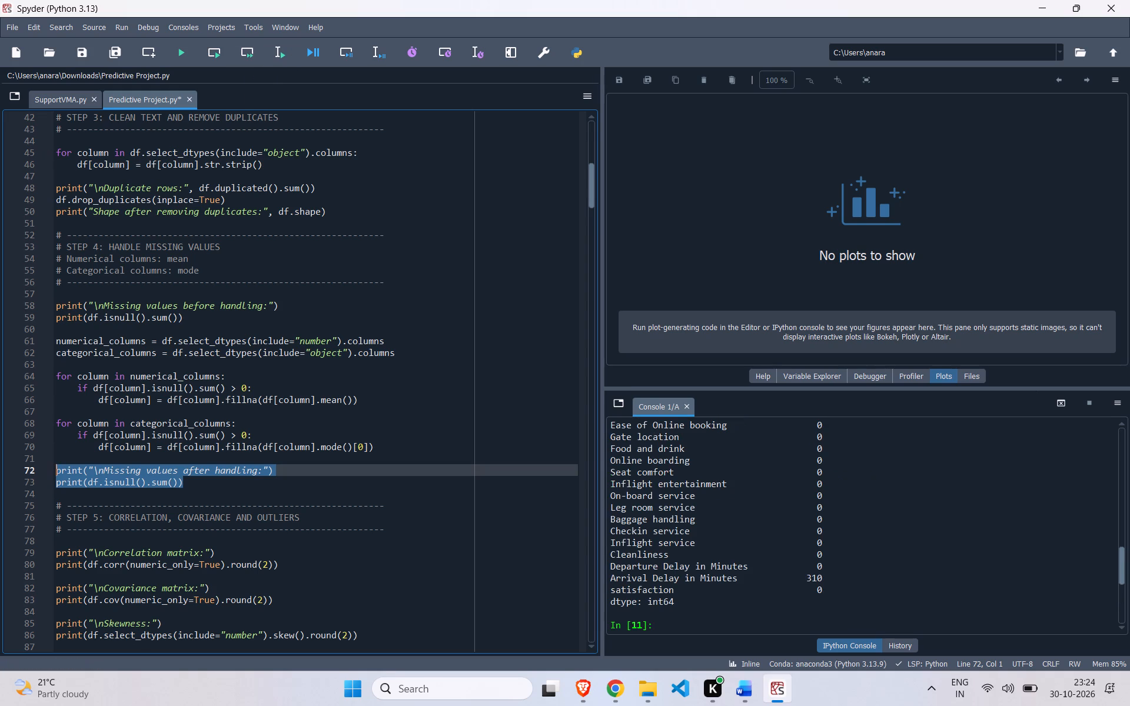
scroll(394, 535, up, 1)
scroll(736, 516, right, 1)
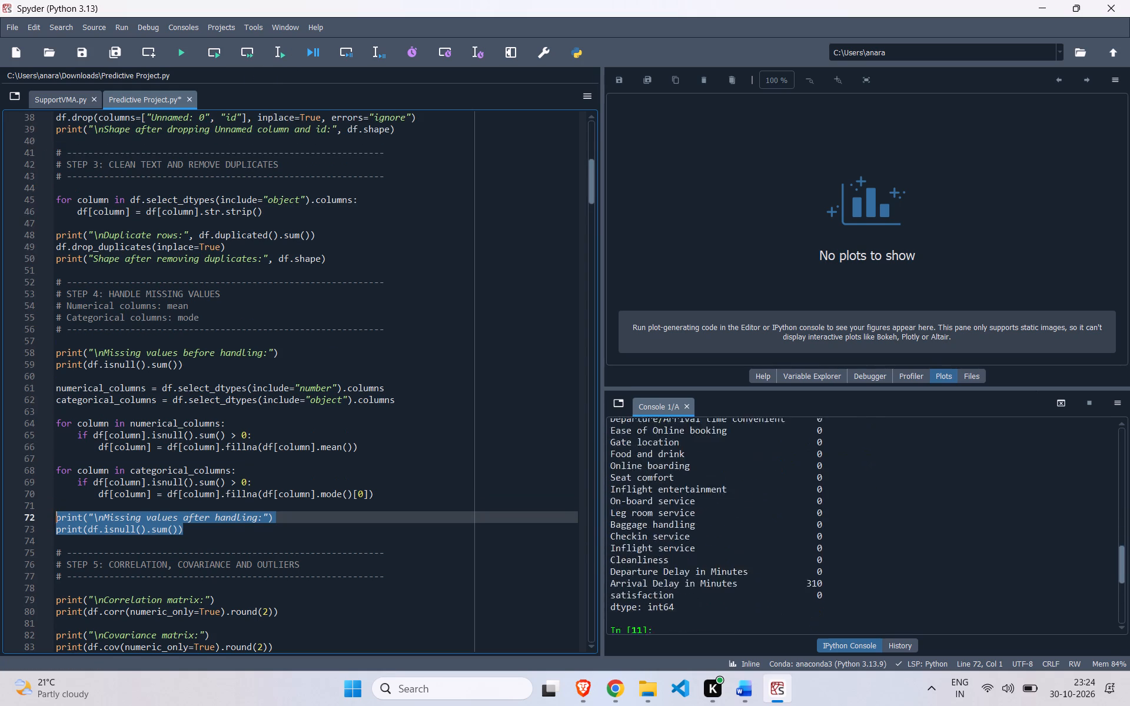
scroll(736, 516, right, 1)
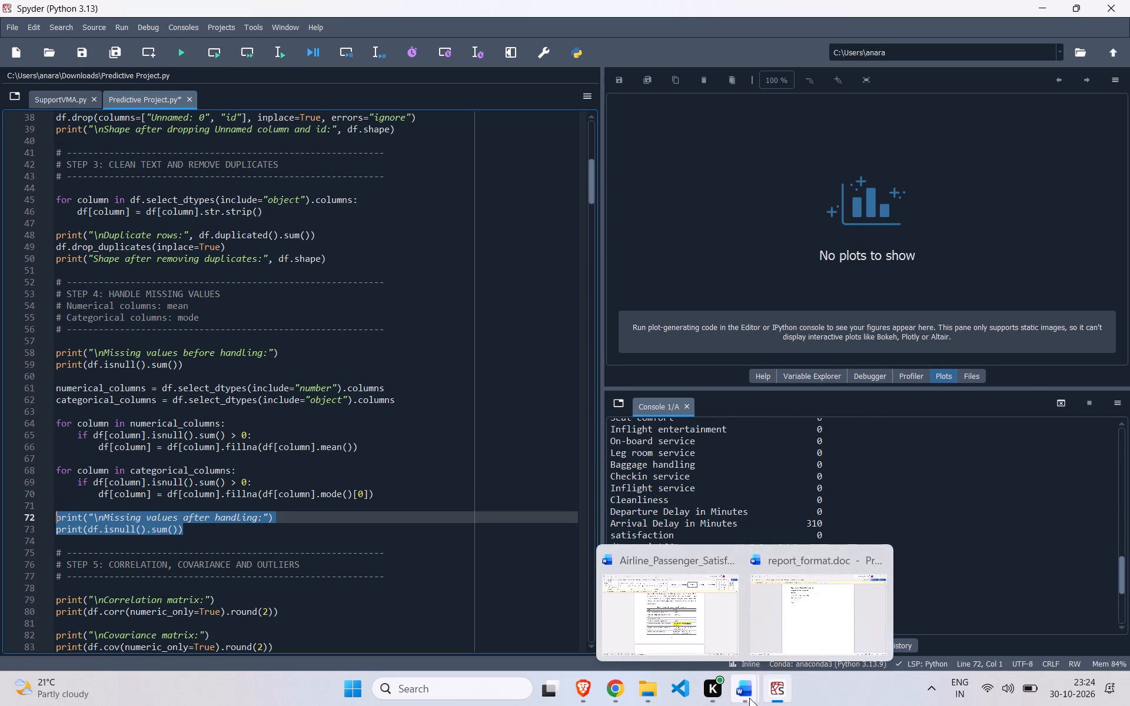
In the Word report's Table 4, replace the [ENTER FROM isnull().sum() OUTPUT] placeholder with 310 in regular, non-bold text.
click(672, 624)
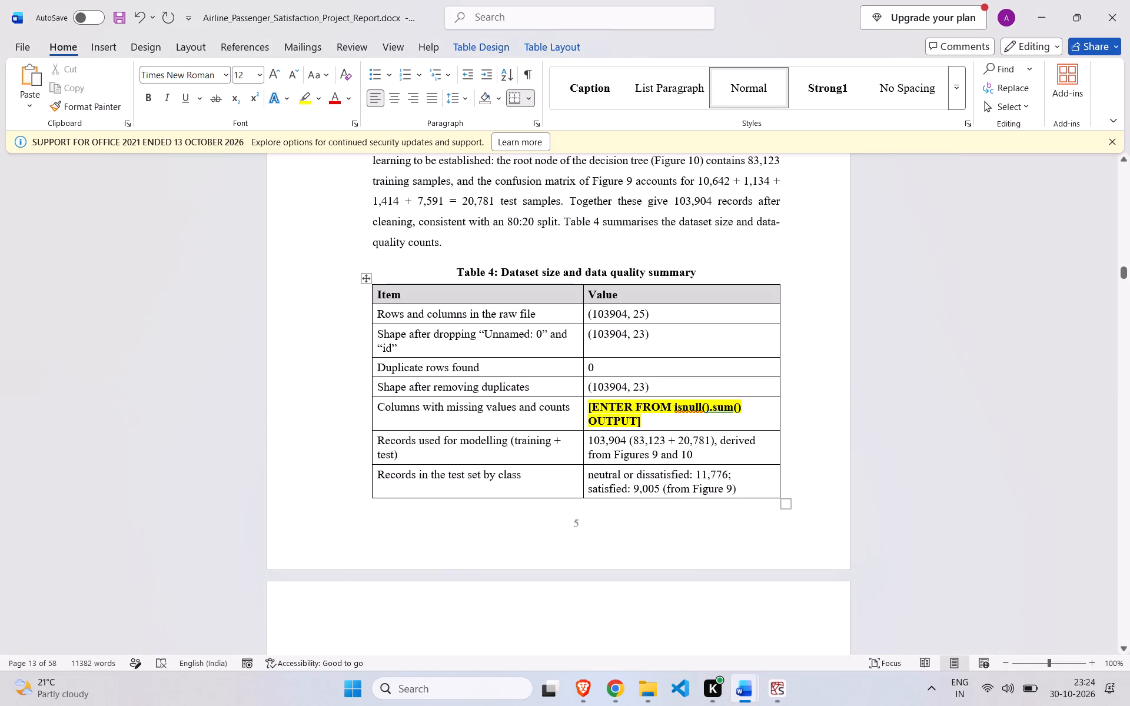
drag(646, 421, 587, 409)
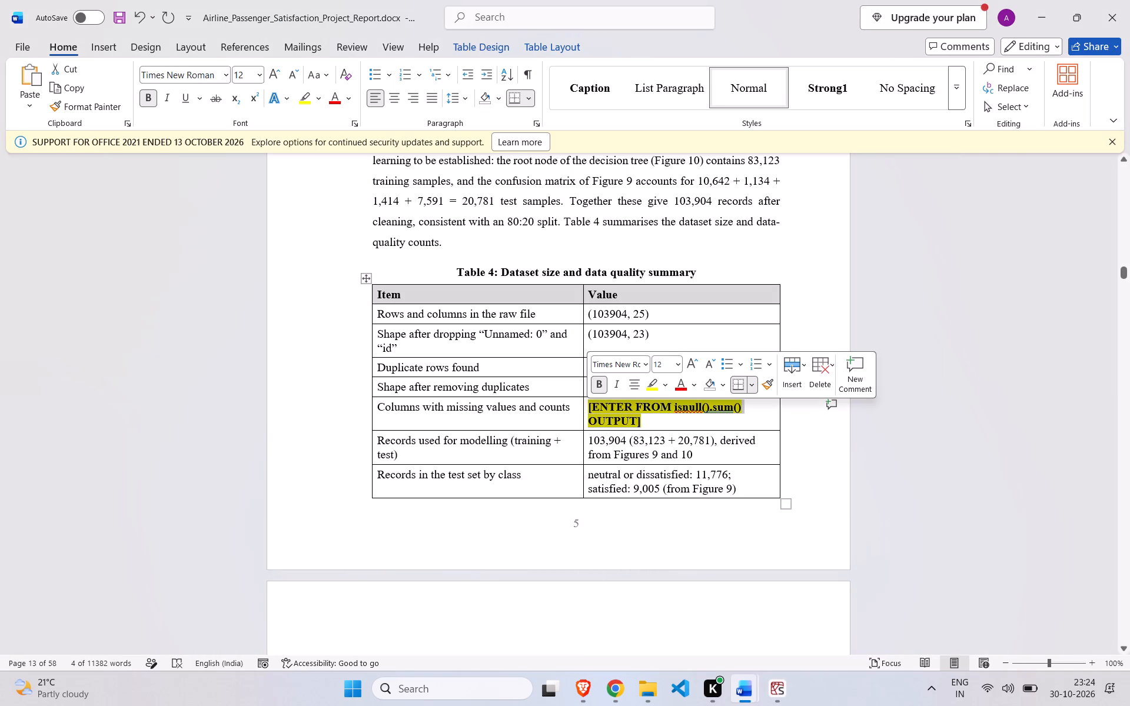
key(BackSpace)
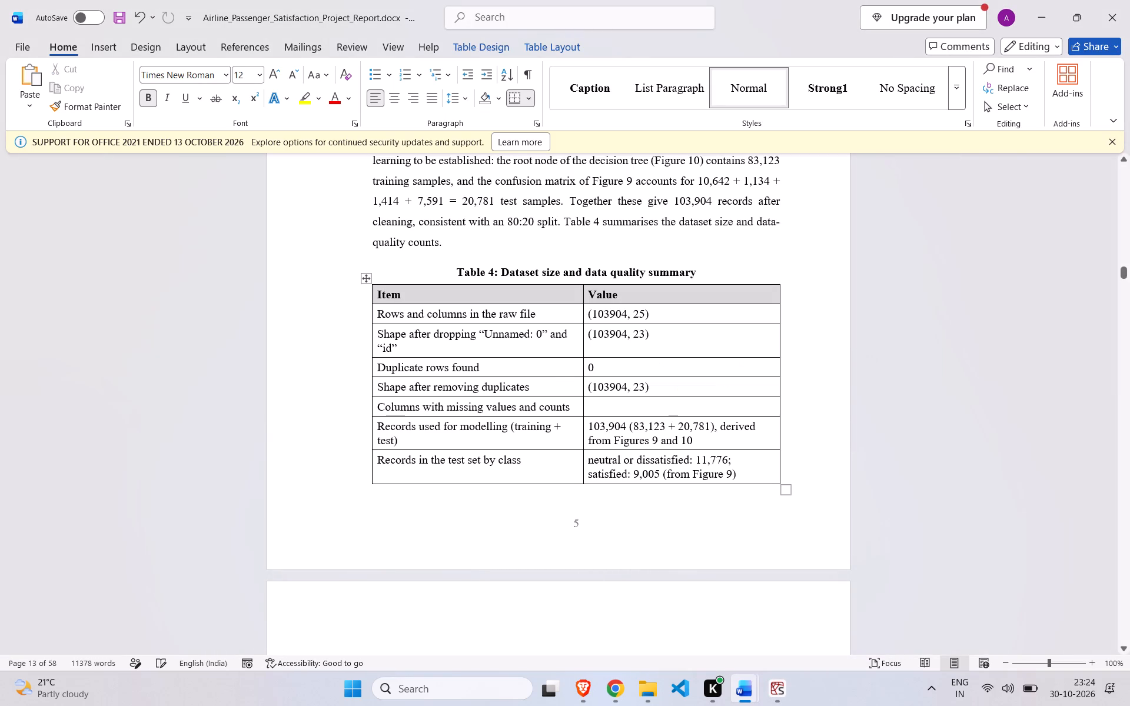
text(32)
key(BackSpace)
text(10)
key(ctrl+shift+Left)
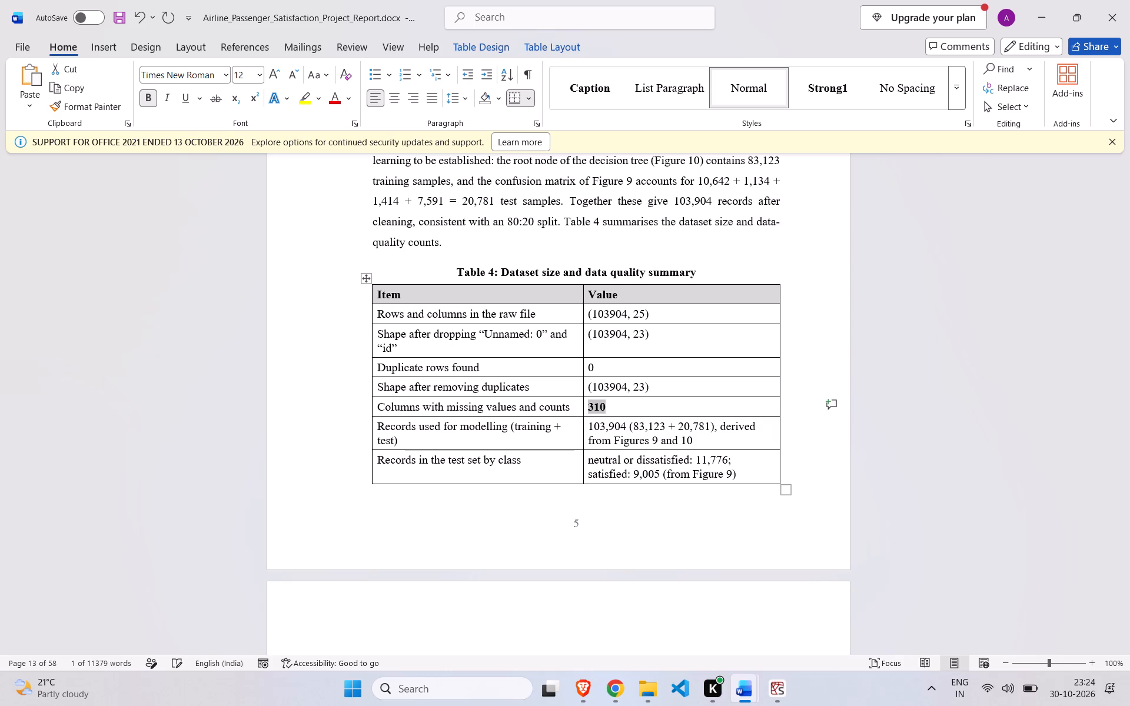
click(152, 98)
Delete the citation "(Tukey, 1977)" from the opening paragraph of chapter 3, EDA Process.
scroll(595, 471, down, 1)
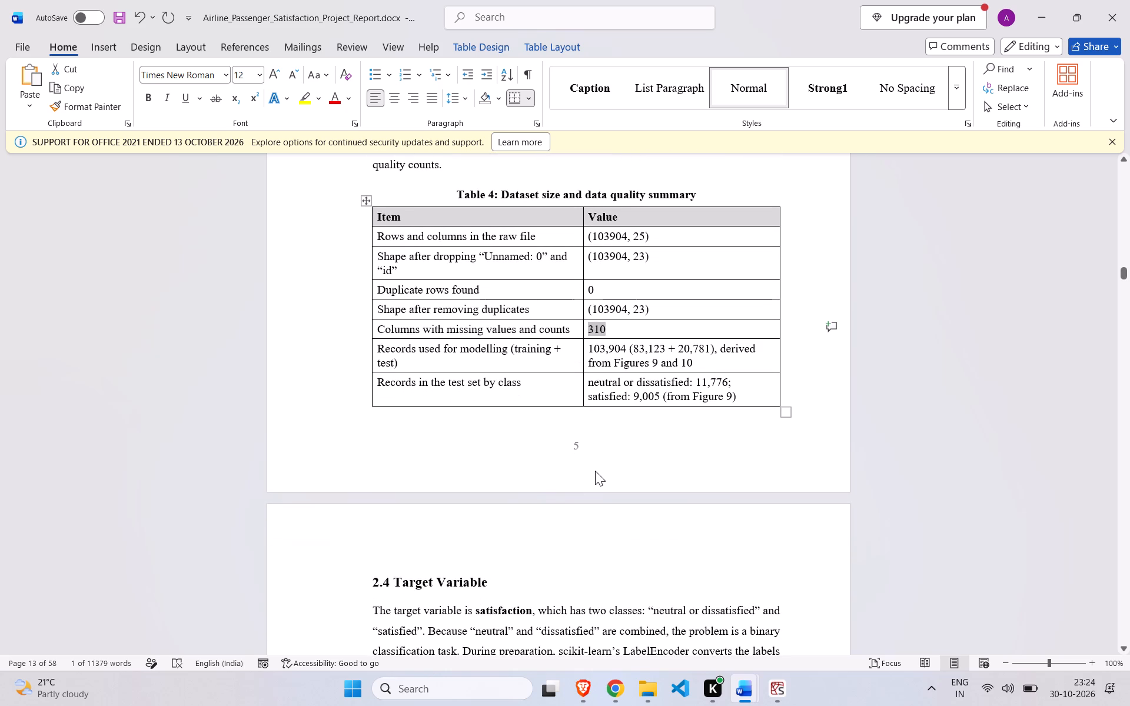
scroll(595, 471, down, 3)
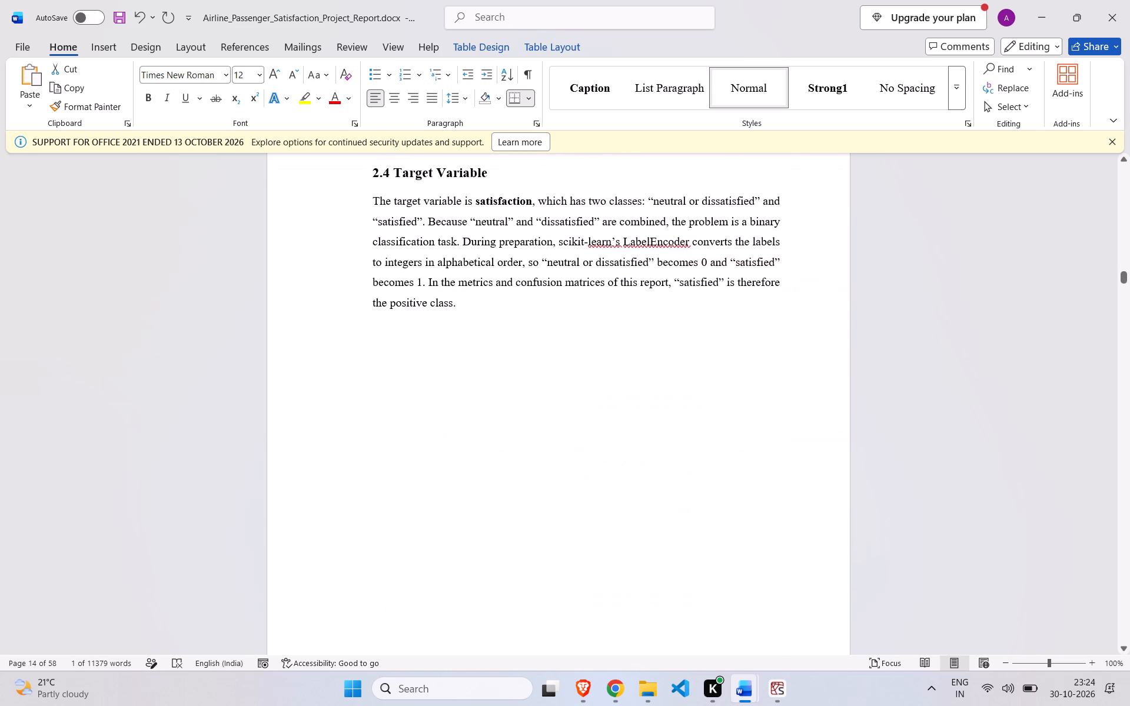
scroll(595, 471, down, 4)
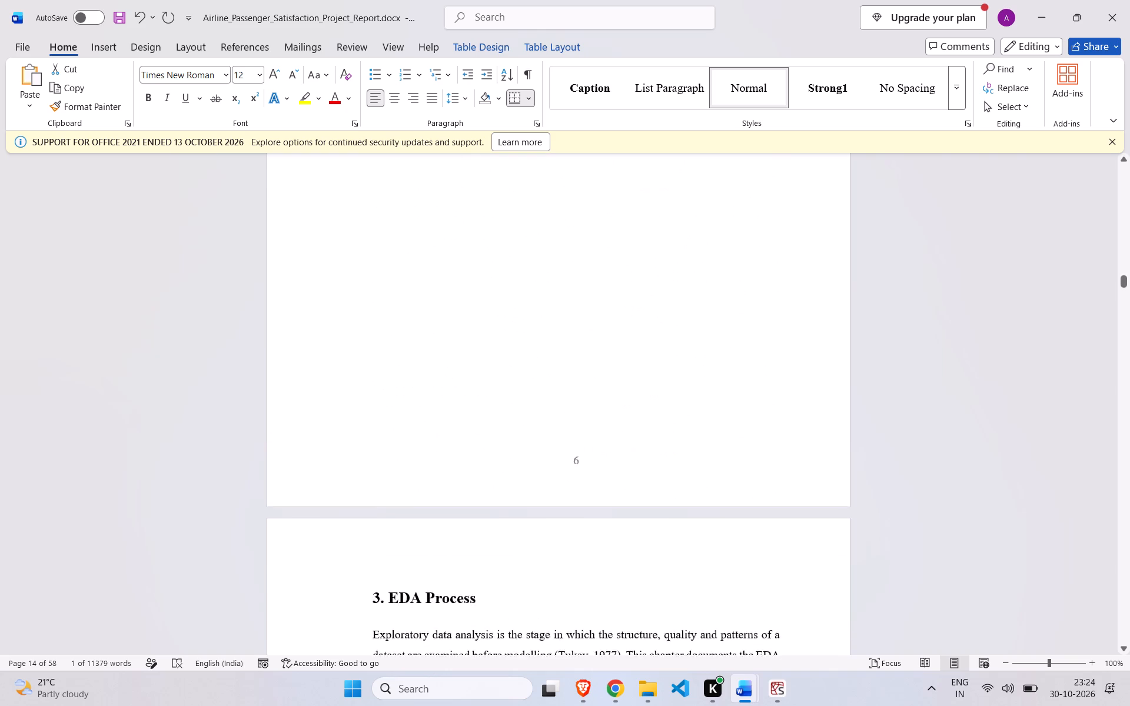
scroll(595, 471, down, 2)
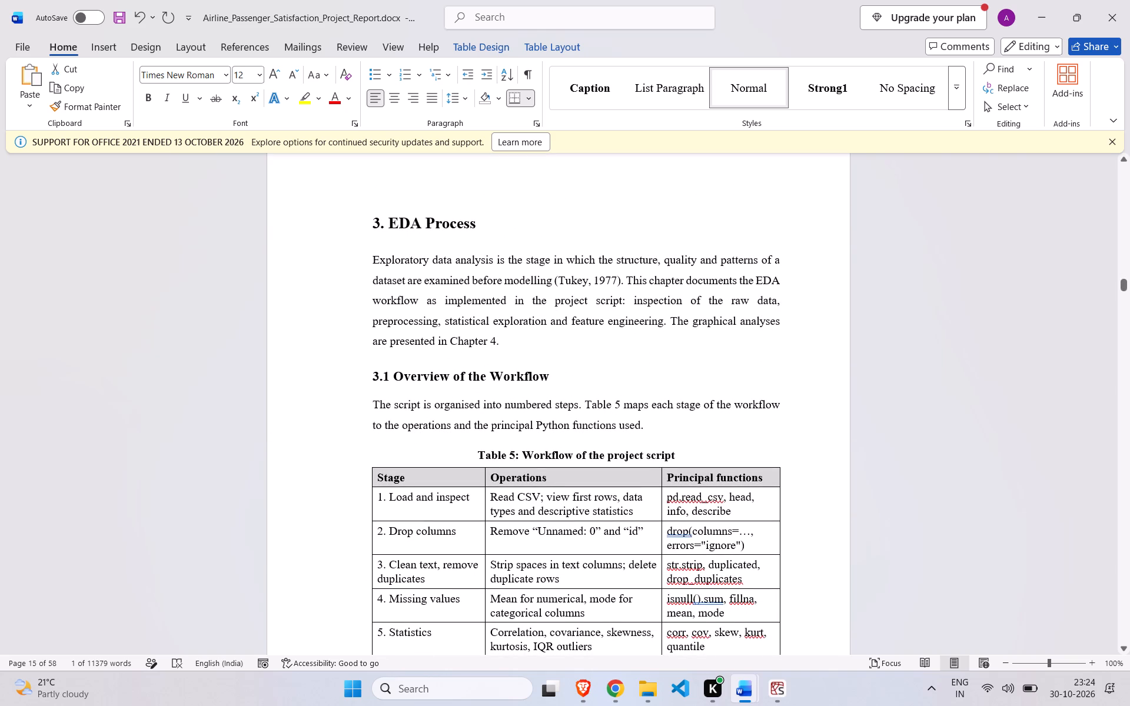
click(622, 279)
key(BackSpace)
key(BackSpace)
key(BackSpace)
key(BackSpace)
key(BackSpace)
key(BackSpace)
key(BackSpace)
key(BackSpace)
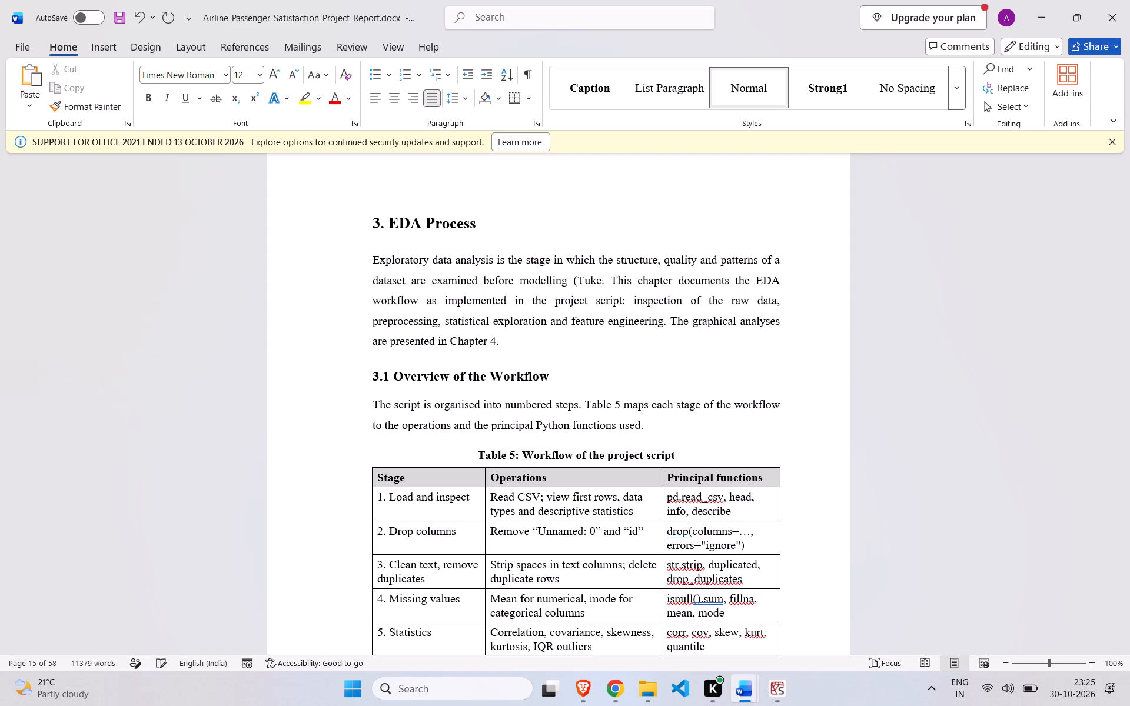
key(BackSpace)
key(BackSpace)
key(BackSpace)
key(BackSpace)
key(BackSpace)
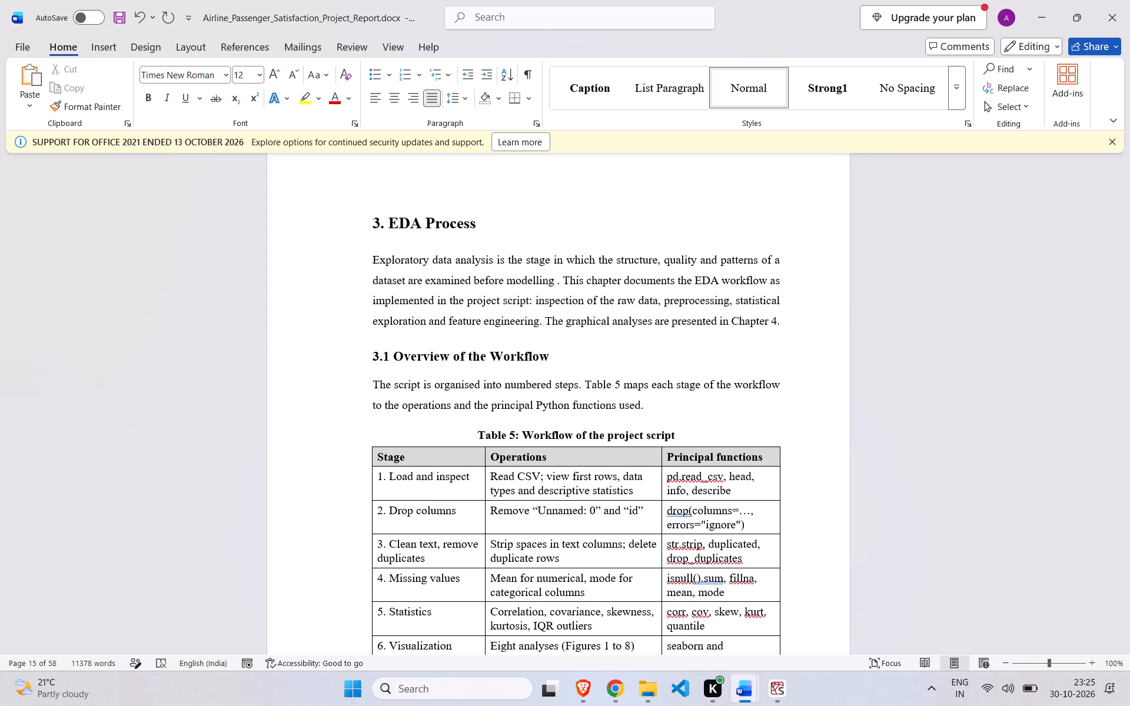
Look through section 3.1 and Table 5, the workflow of the project script, for further content needing edits.
scroll(686, 374, down, 1)
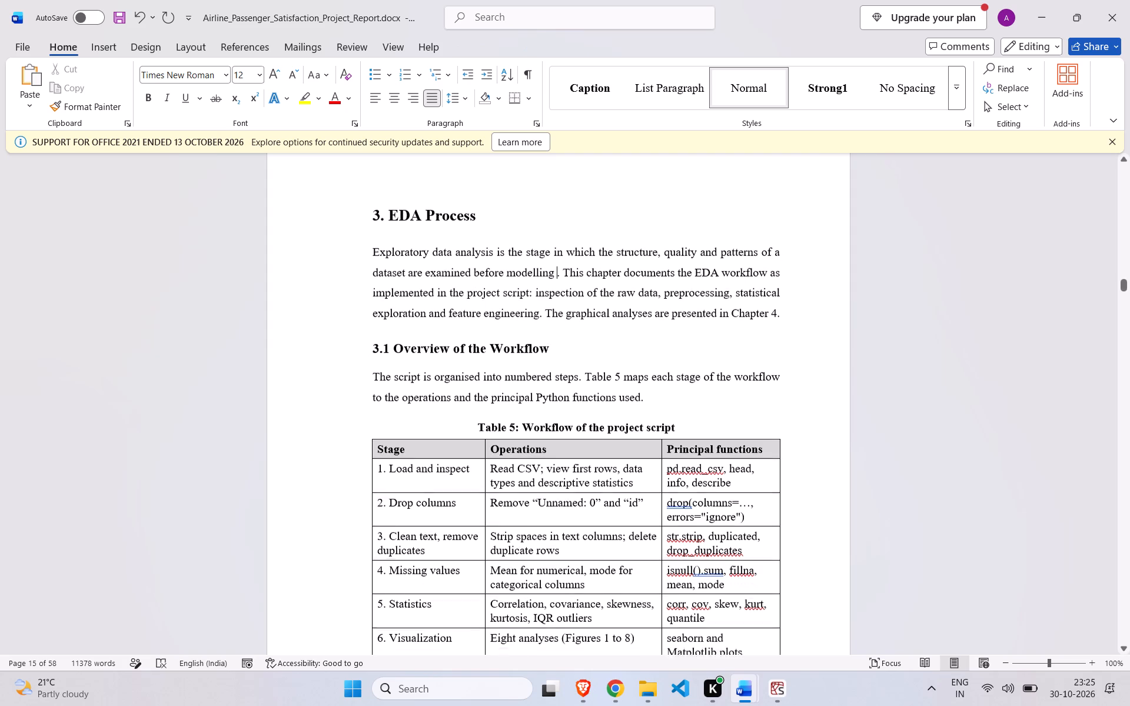
scroll(686, 374, down, 2)
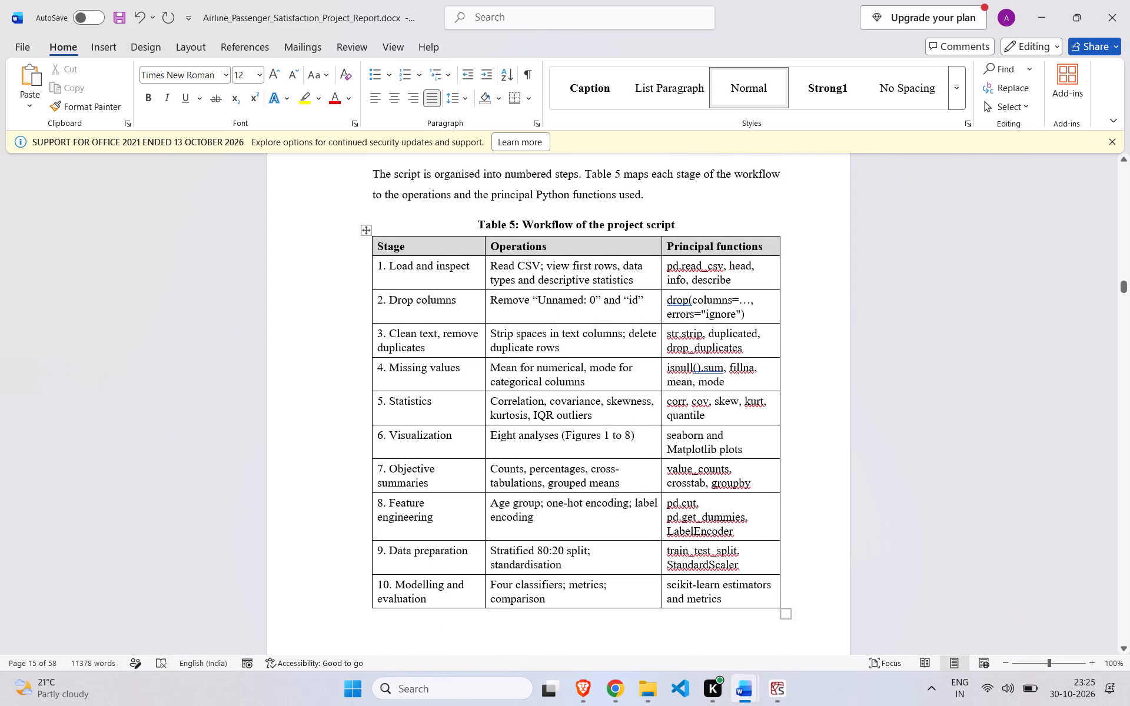
scroll(686, 374, down, 1)
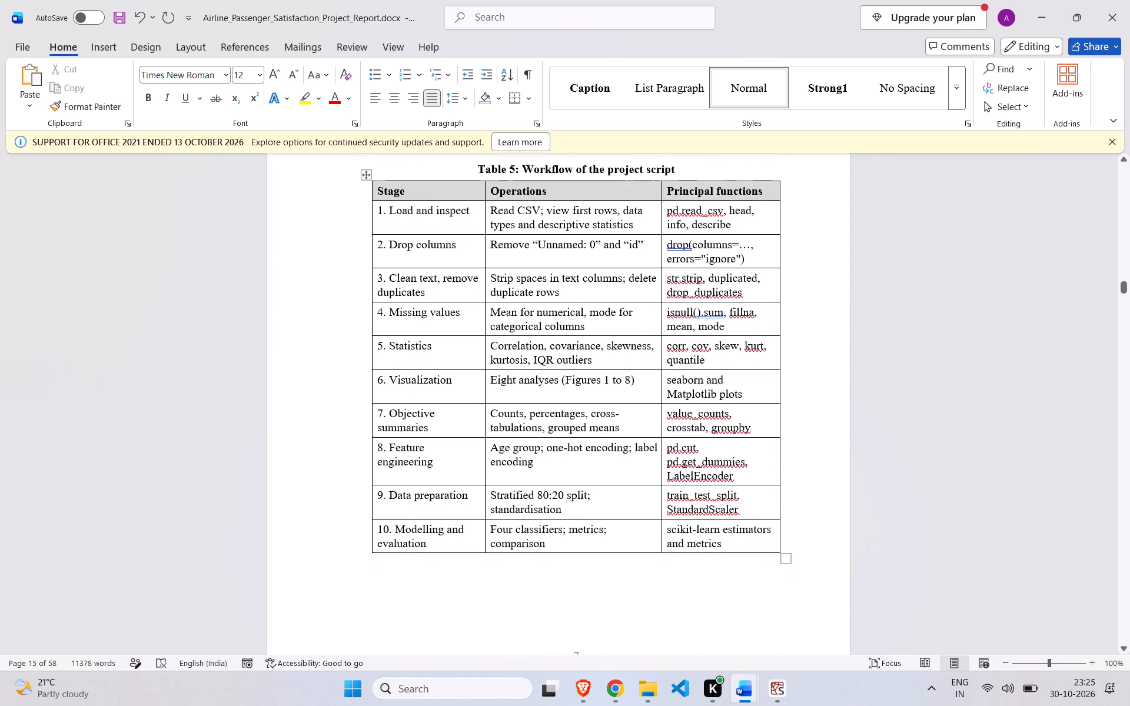
scroll(686, 374, down, 1)
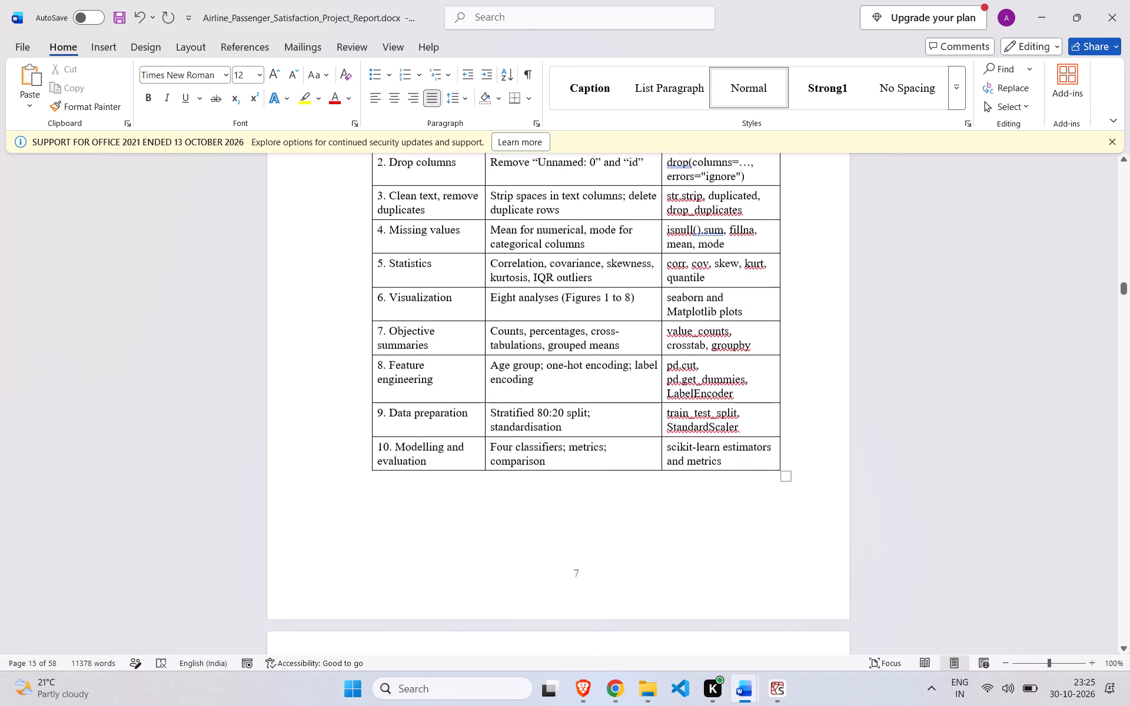
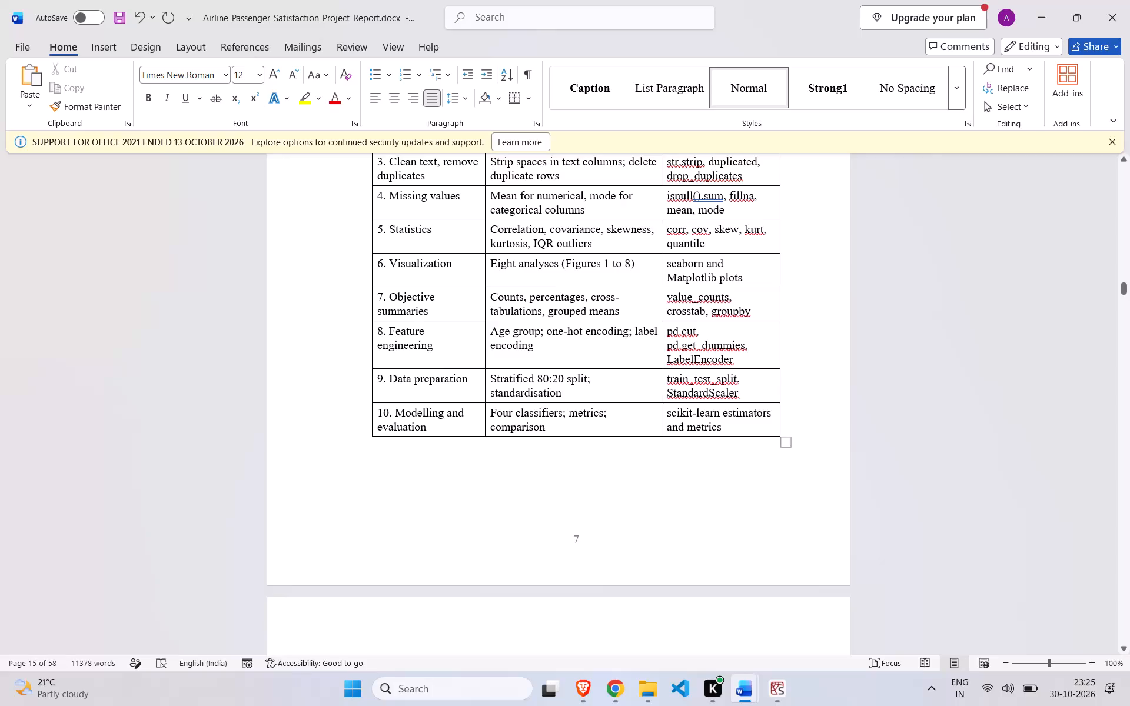
Read through sections 3.2 to 3.3.2 of the report for placeholders or text needing edits.
scroll(686, 374, down, 1)
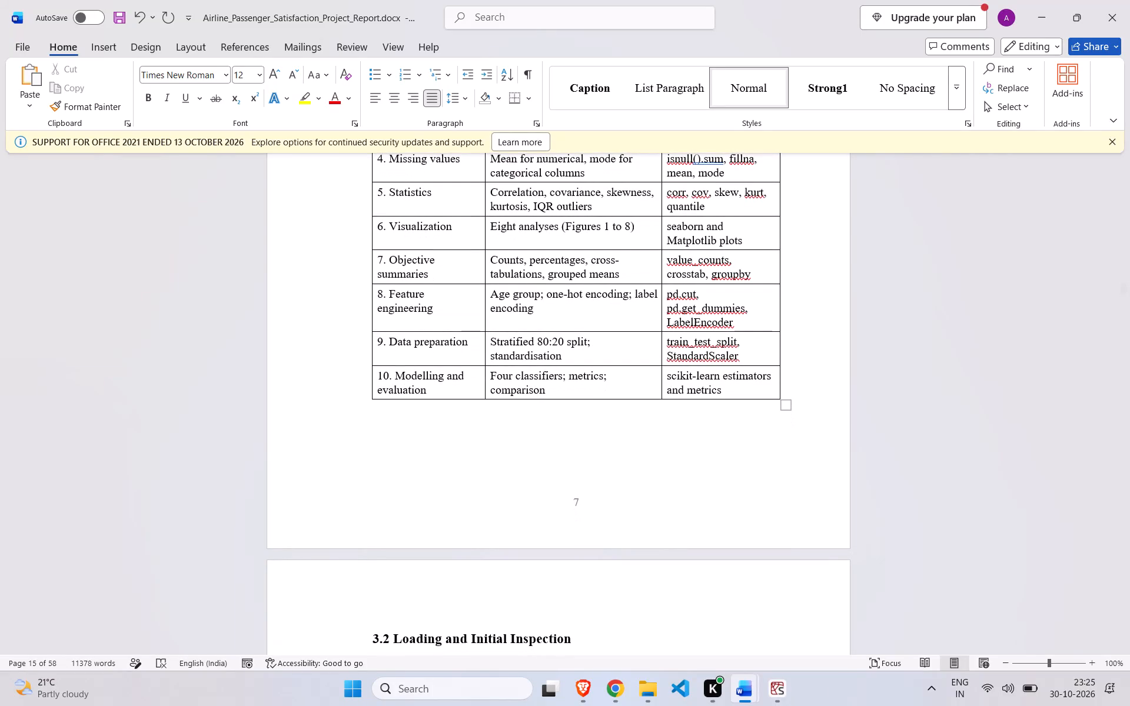
scroll(686, 374, down, 4)
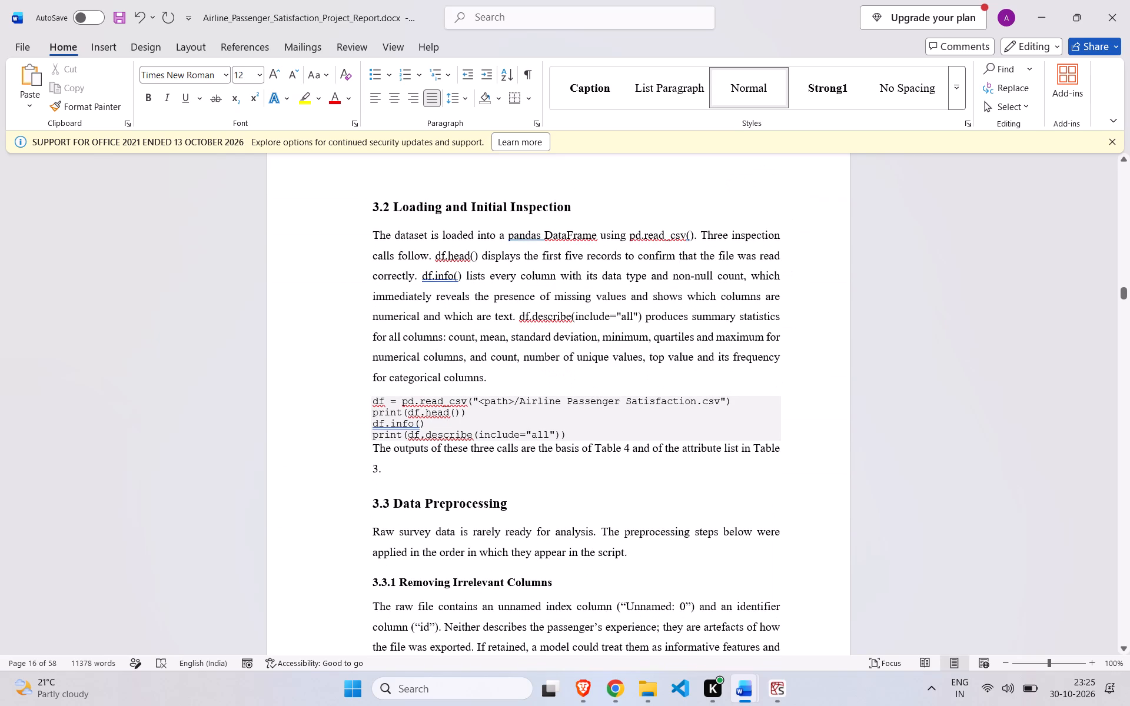
scroll(686, 374, down, 1)
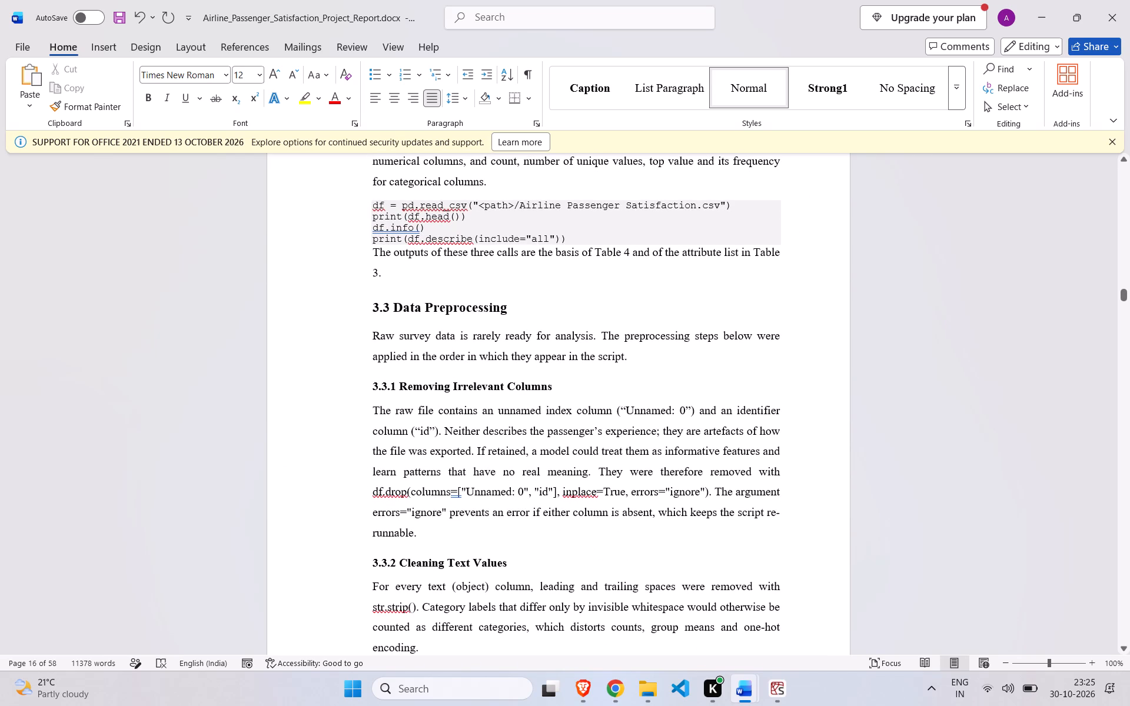
scroll(686, 374, up, 2)
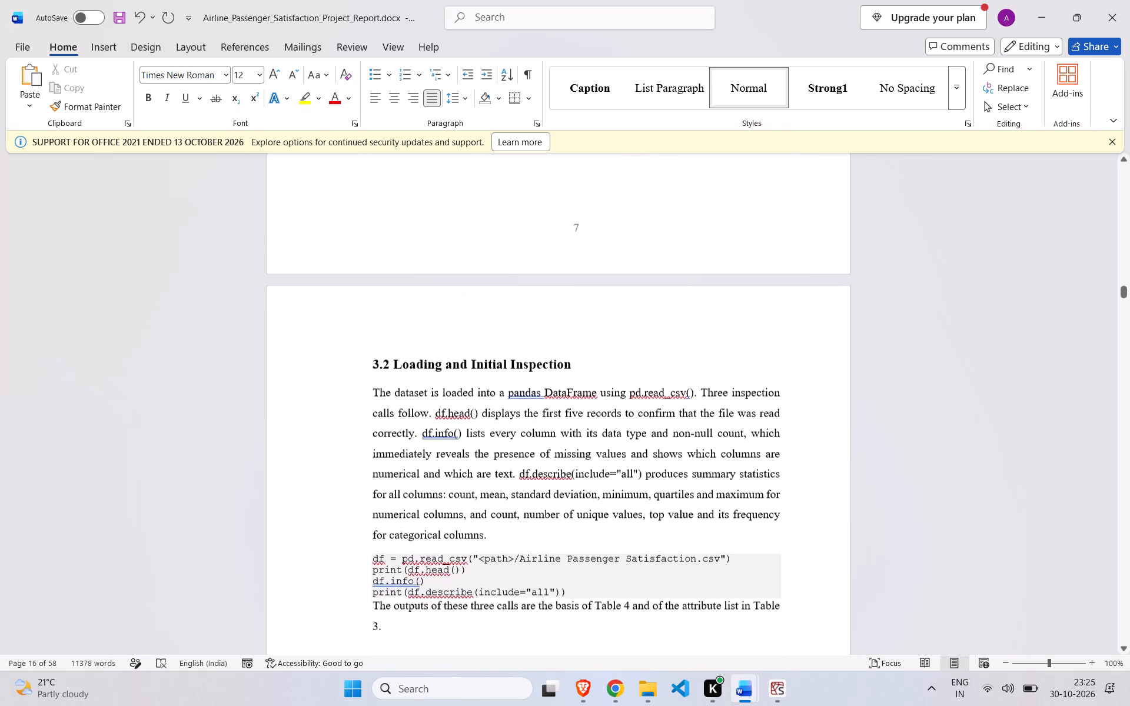
scroll(686, 374, up, 1)
scroll(517, 562, down, 2)
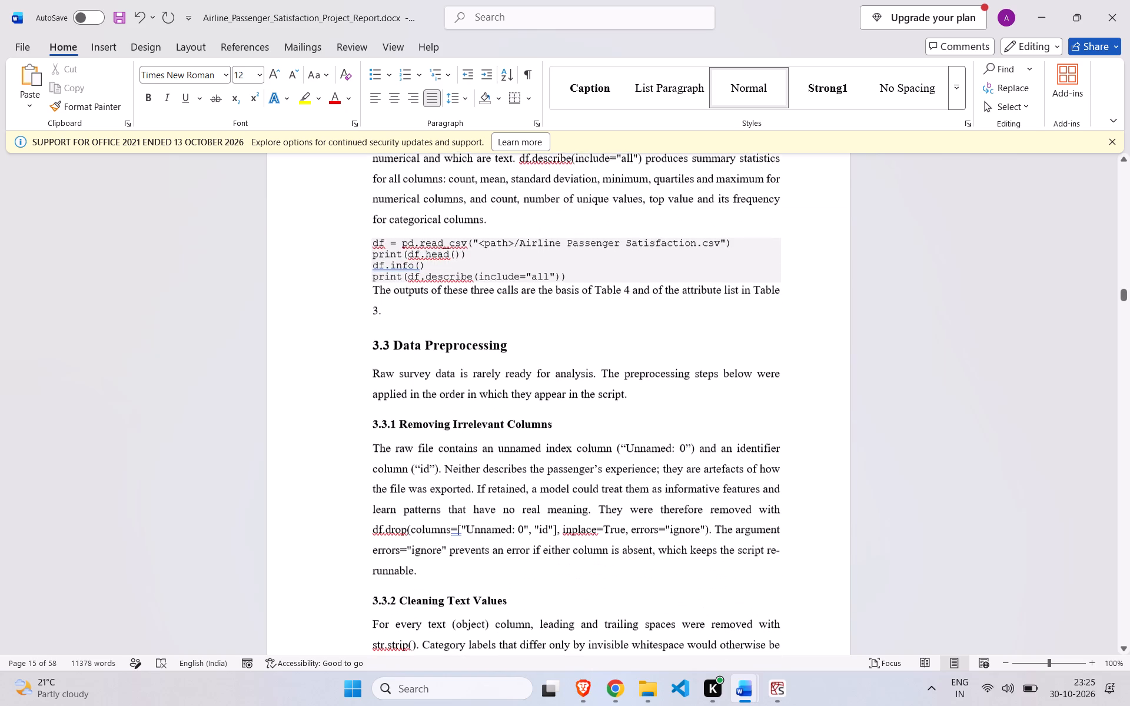
scroll(517, 562, down, 2)
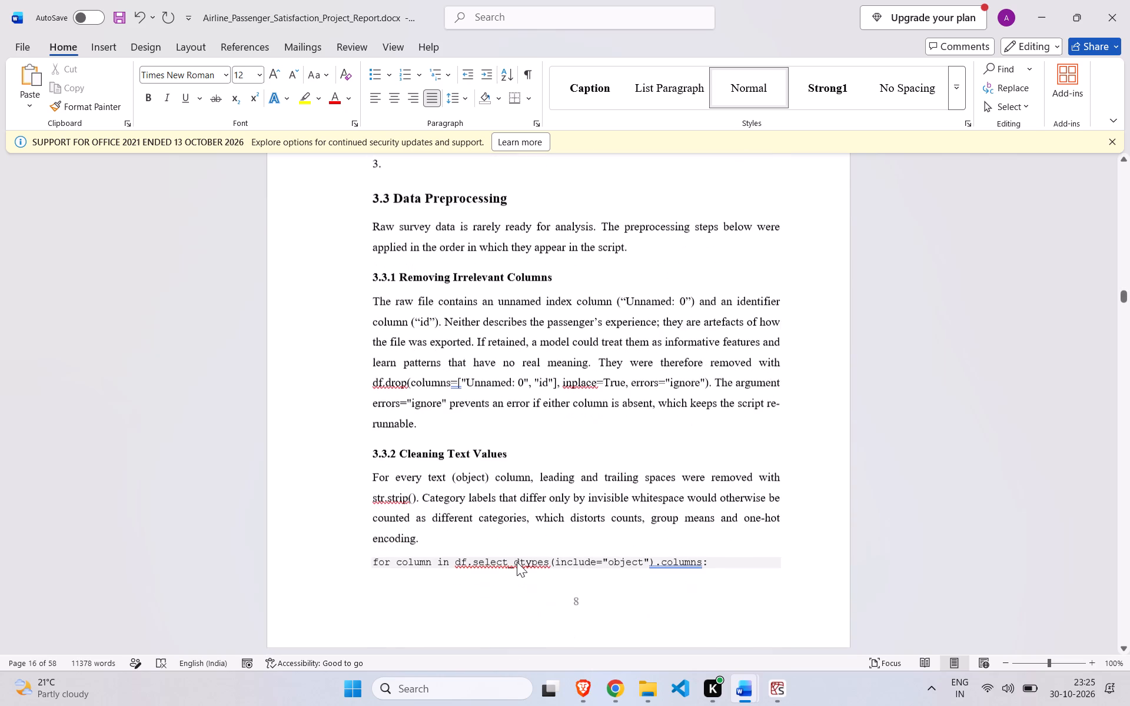
scroll(517, 562, down, 2)
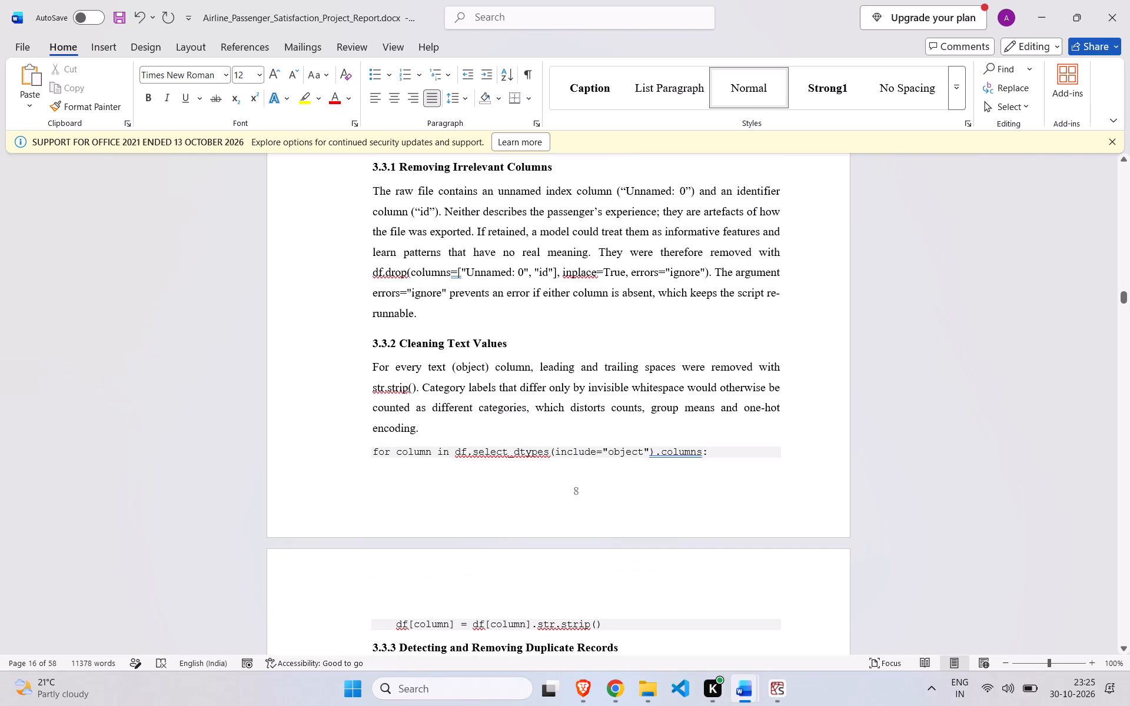
Remove the [ENTER FROM CONSOLE OUTPUT] placeholder closing section 3.3.3, Detecting and Removing Duplicate Records, and end the sentence with "Table 4.".
scroll(517, 562, down, 3)
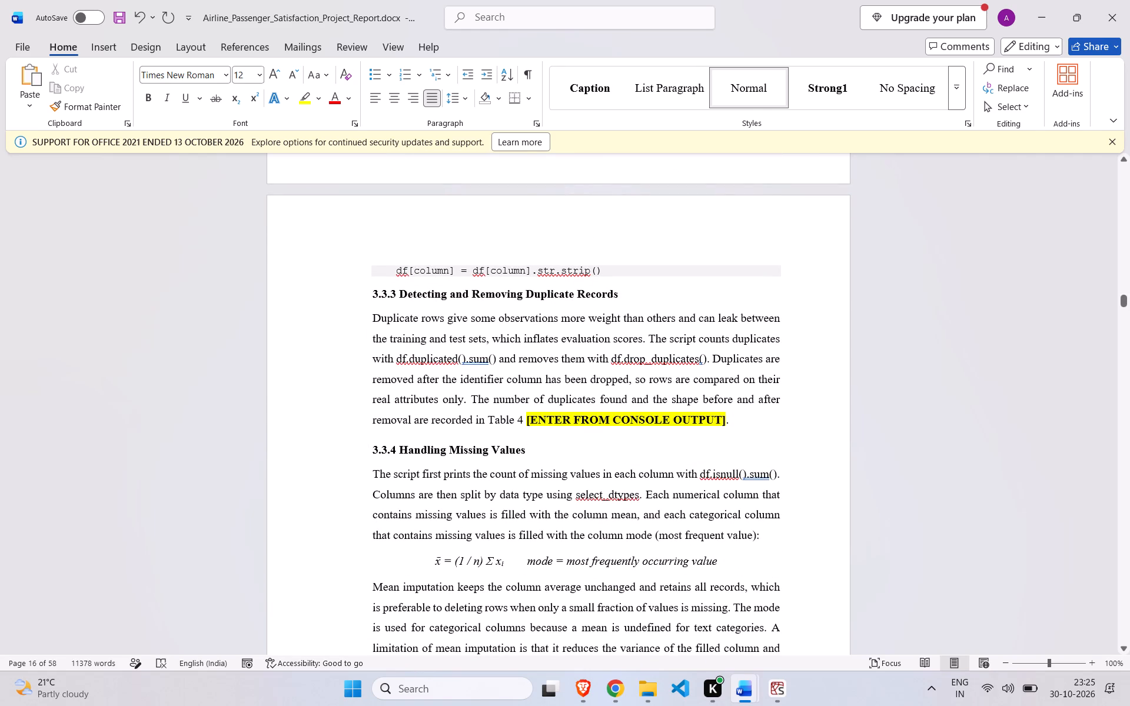
drag(732, 416, 716, 419)
drag(716, 419, 536, 417)
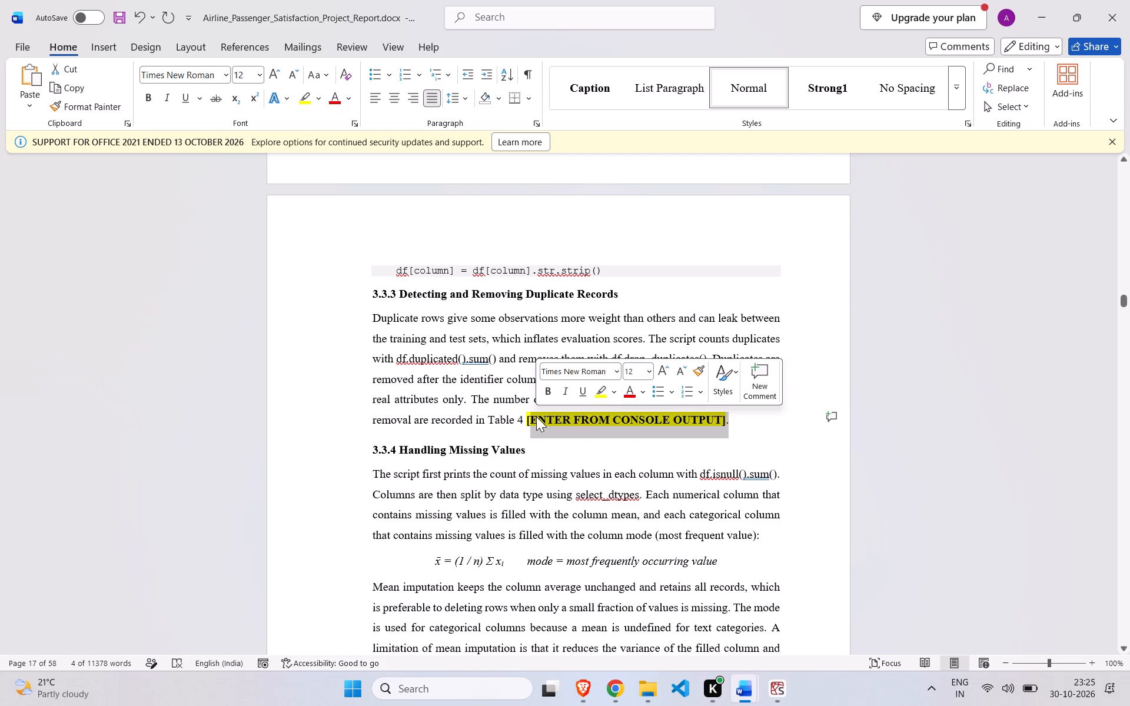
key(BackSpace)
key(BackSpace)
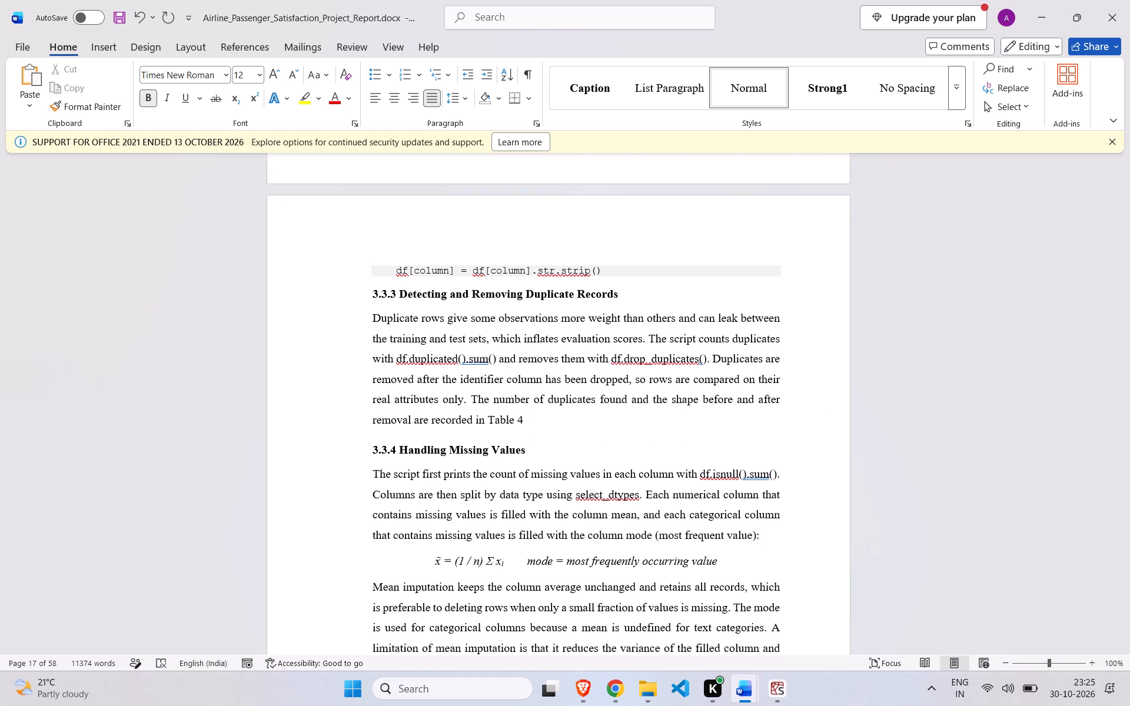
key(BackSpace)
key(period)
Look back over section 2.3 with Table 4, Table 5 and sections 3.2 to 3.3.3 to review the surrounding content.
scroll(547, 363, up, 8)
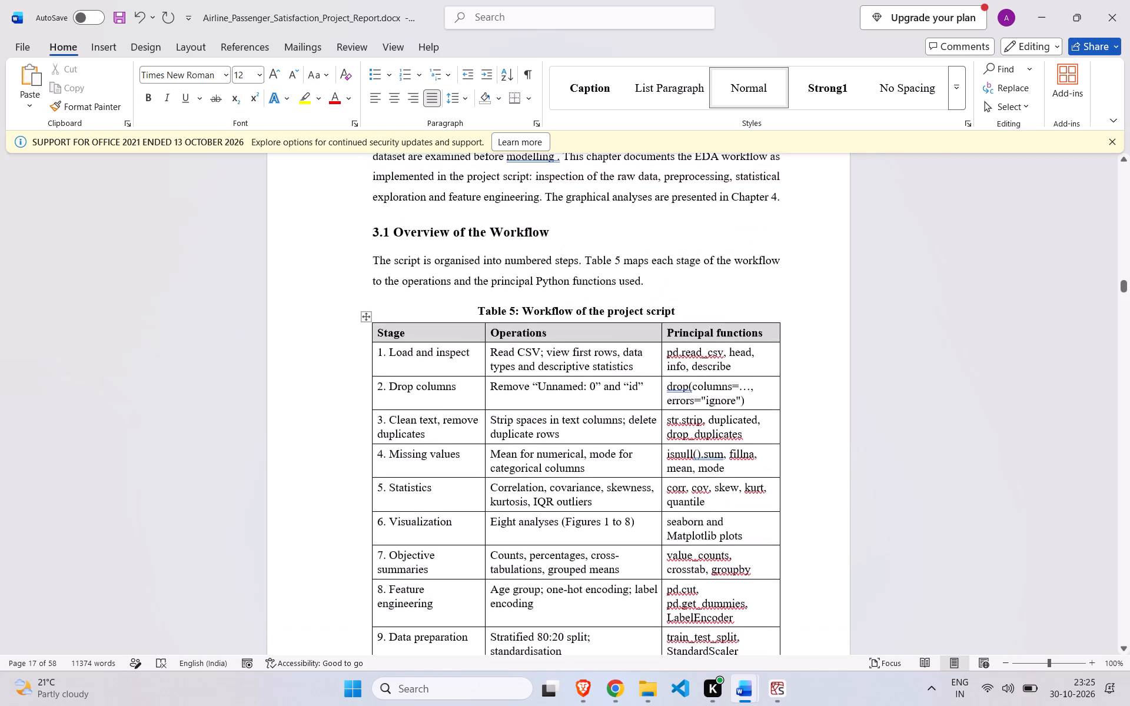
scroll(547, 363, up, 7)
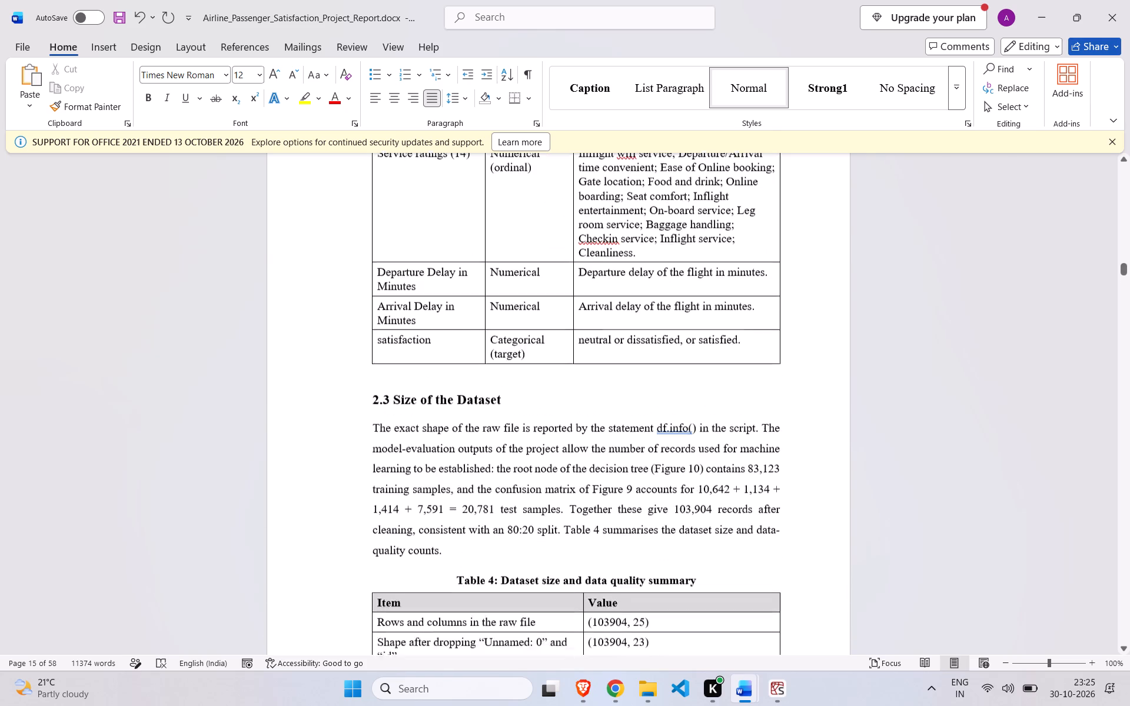
scroll(547, 363, up, 1)
scroll(547, 363, down, 12)
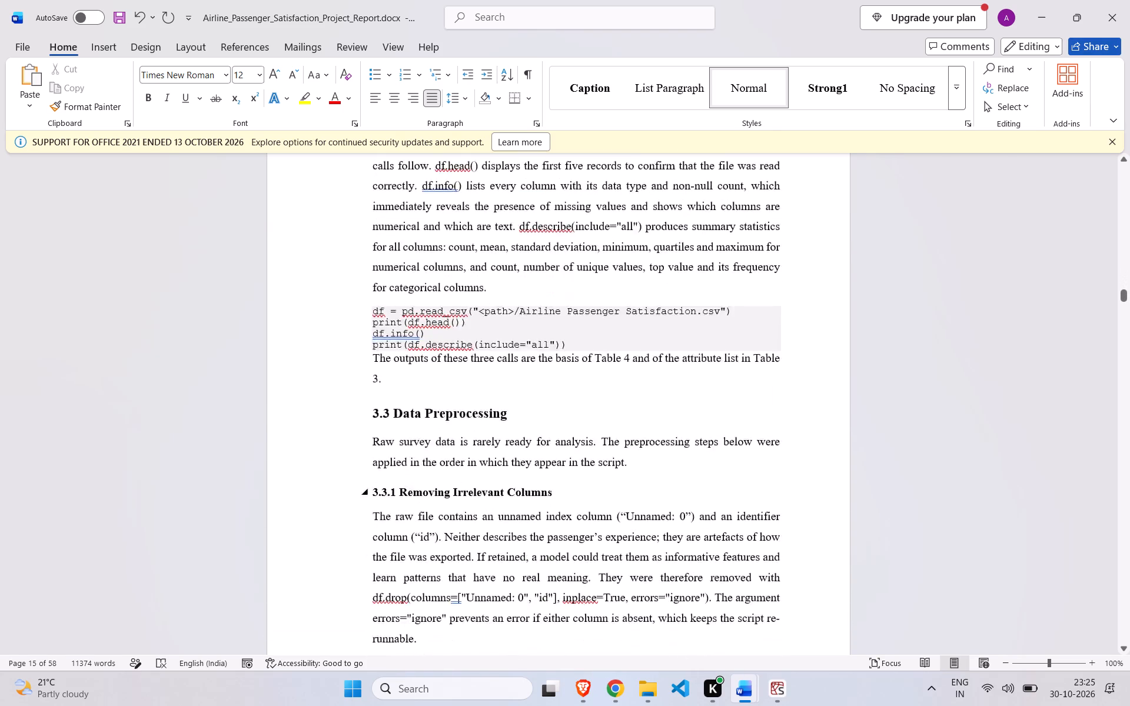
scroll(547, 363, down, 3)
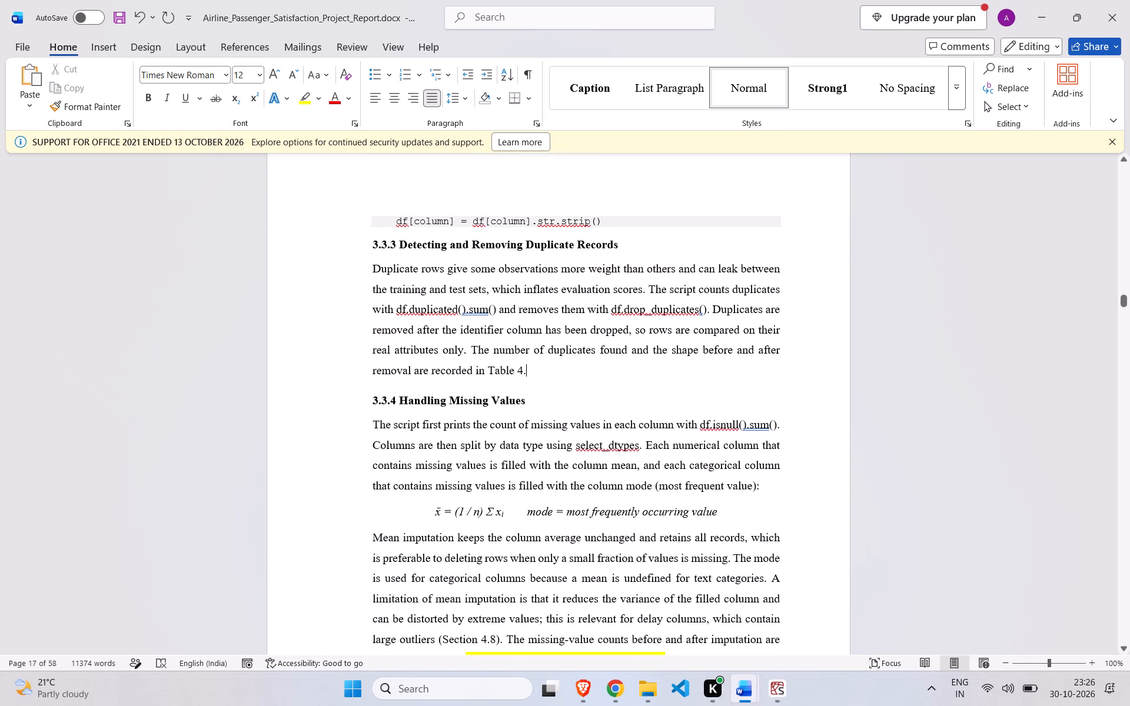
scroll(547, 363, down, 1)
scroll(547, 363, up, 13)
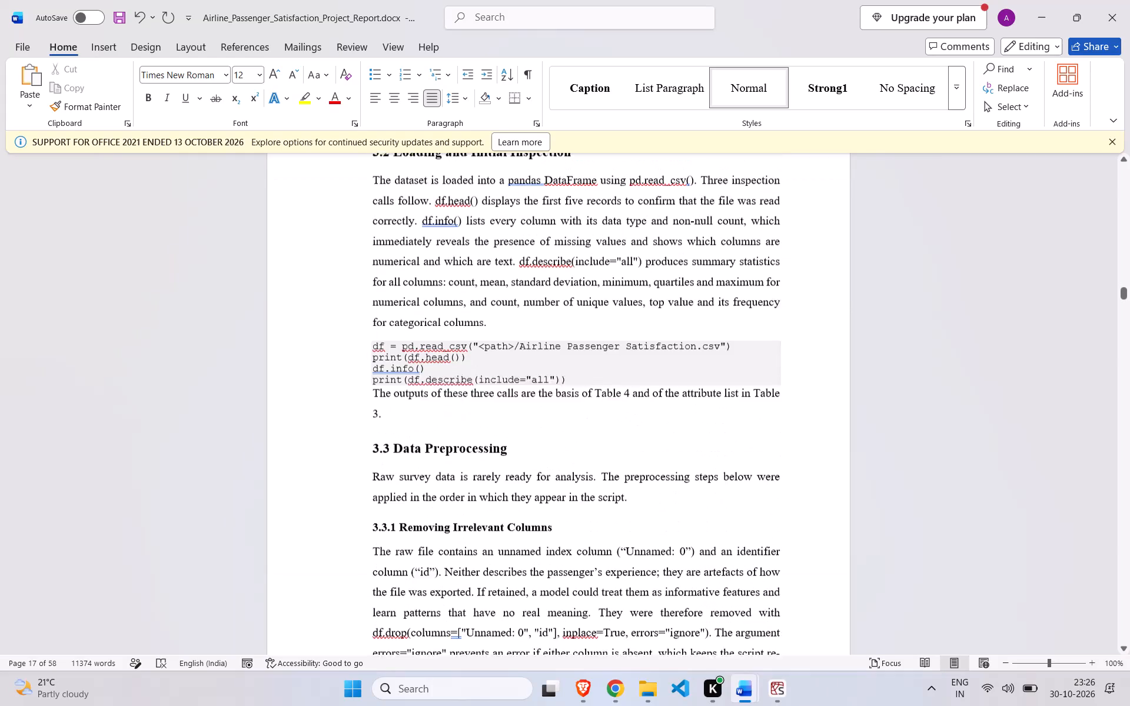
scroll(547, 363, up, 4)
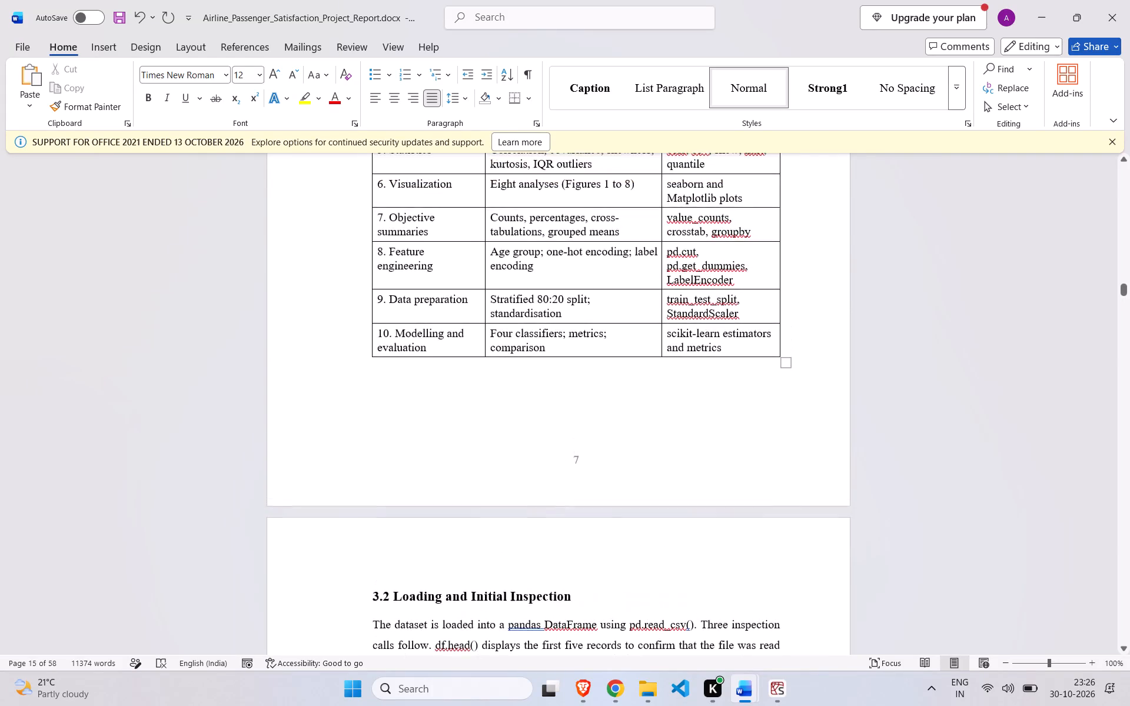
scroll(547, 363, down, 3)
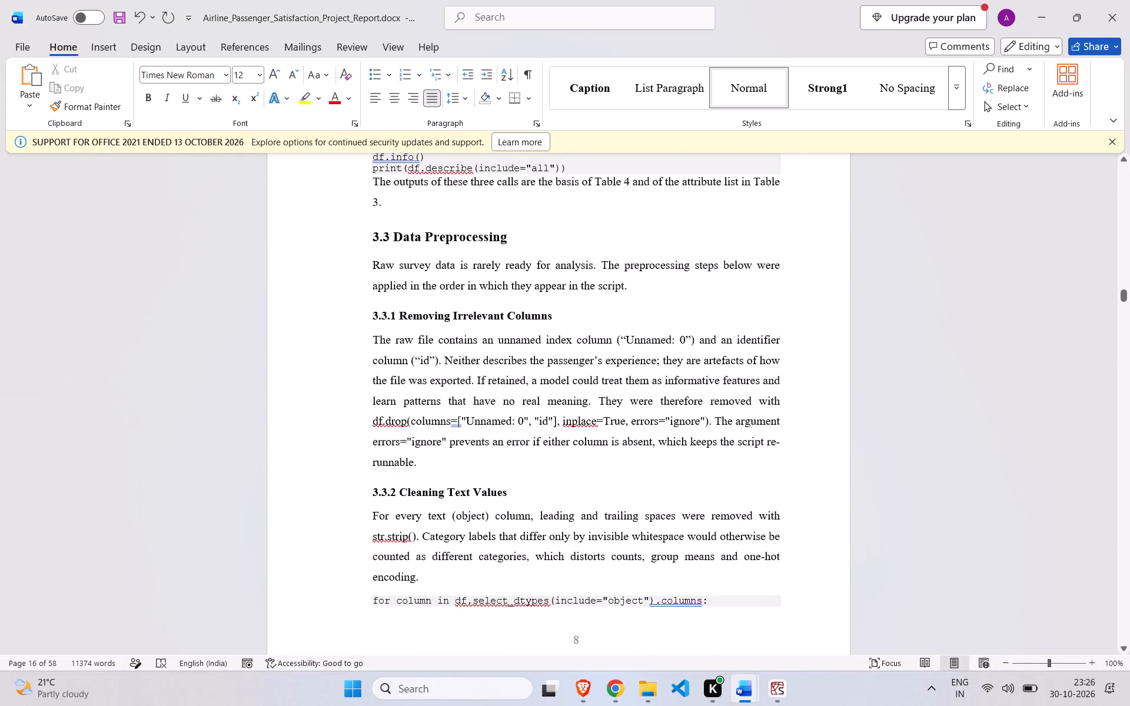
scroll(547, 363, down, 1)
scroll(547, 363, up, 4)
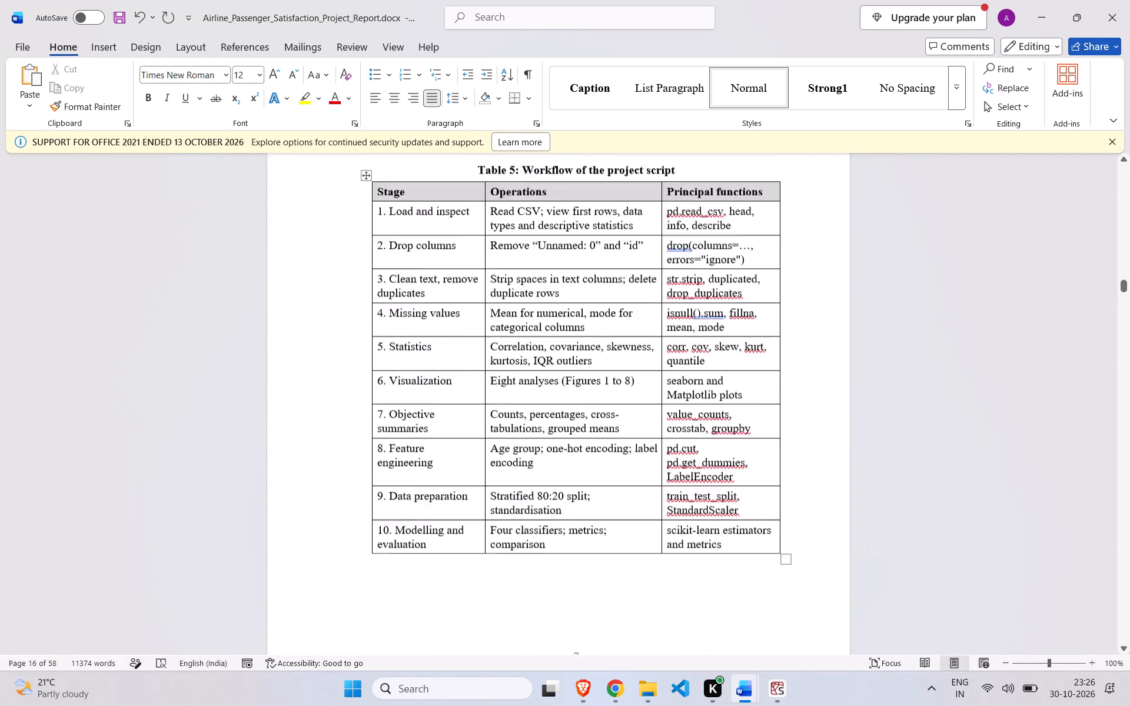
scroll(547, 363, up, 1)
Delete the [ENTER FROM CONSOLE OUTPUT] placeholder after "reported in Table 4" in section 3.3.4, Handling Missing Values, keeping the closing full stop.
scroll(547, 363, down, 11)
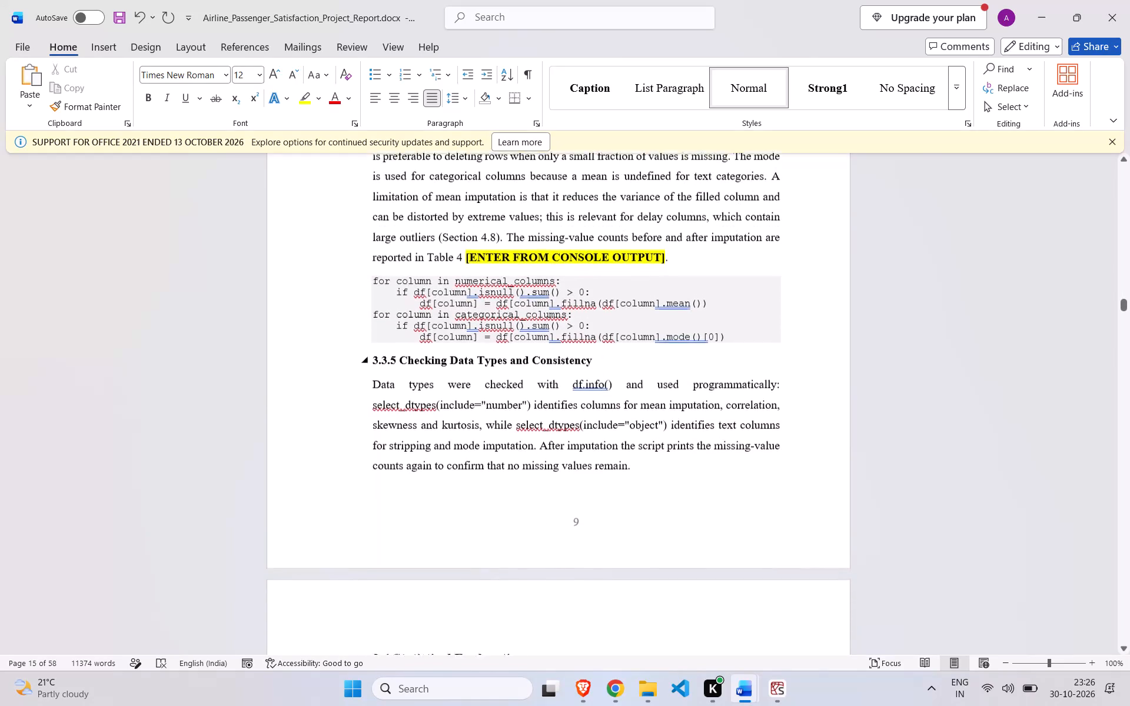
scroll(547, 363, up, 1)
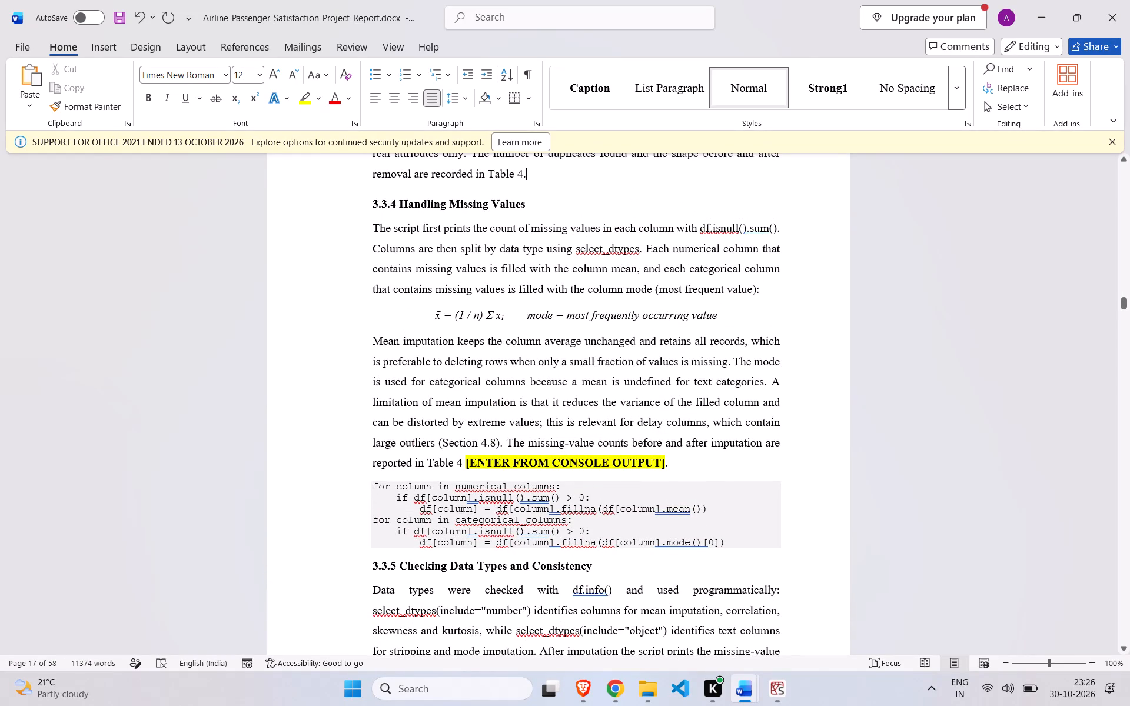
drag(662, 462, 609, 459)
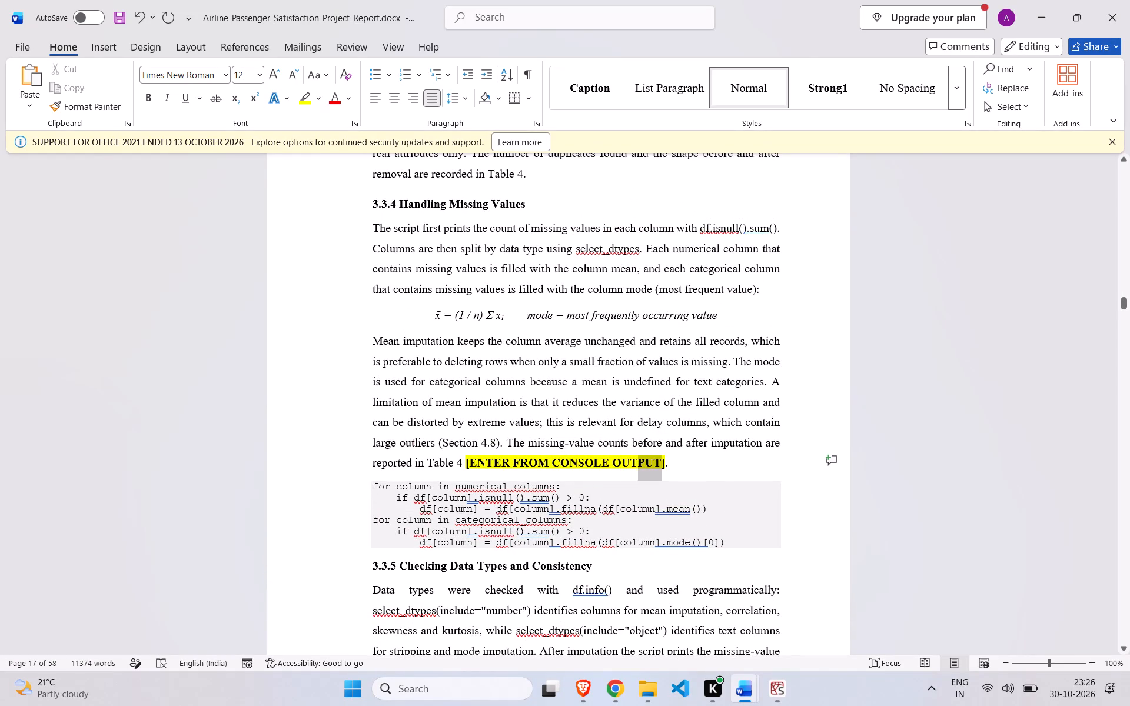
drag(609, 459, 473, 460)
key(BackSpace)
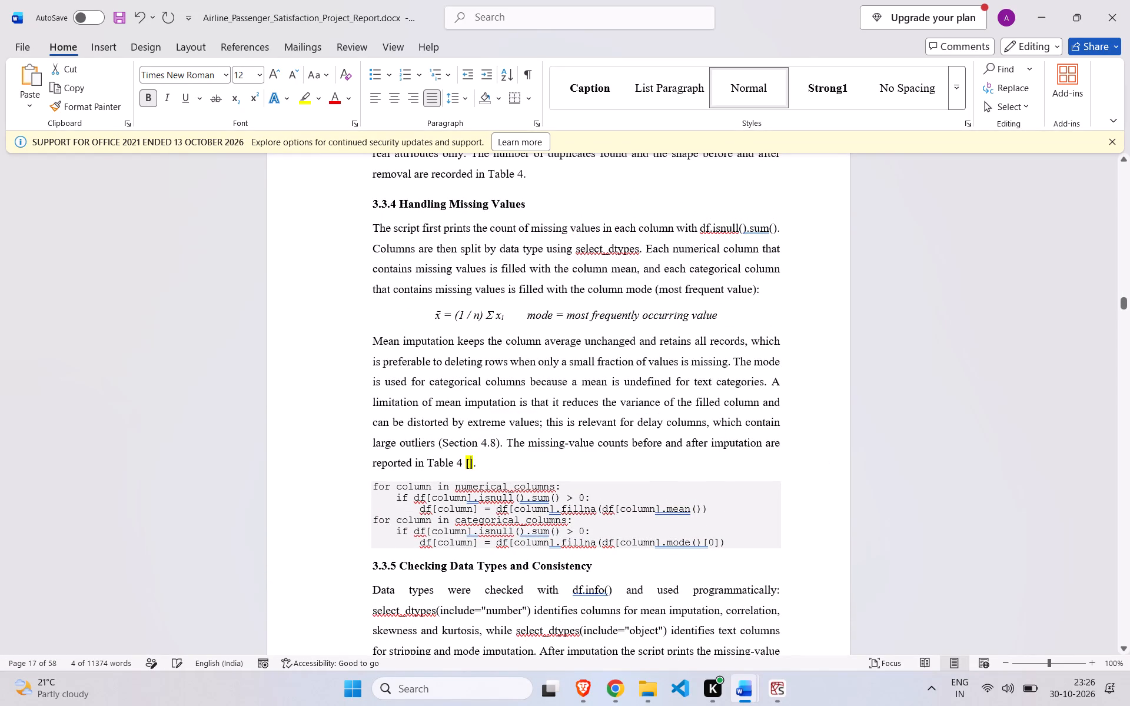
key(BackSpace)
key(Right)
key(BackSpace)
key(BackSpace)
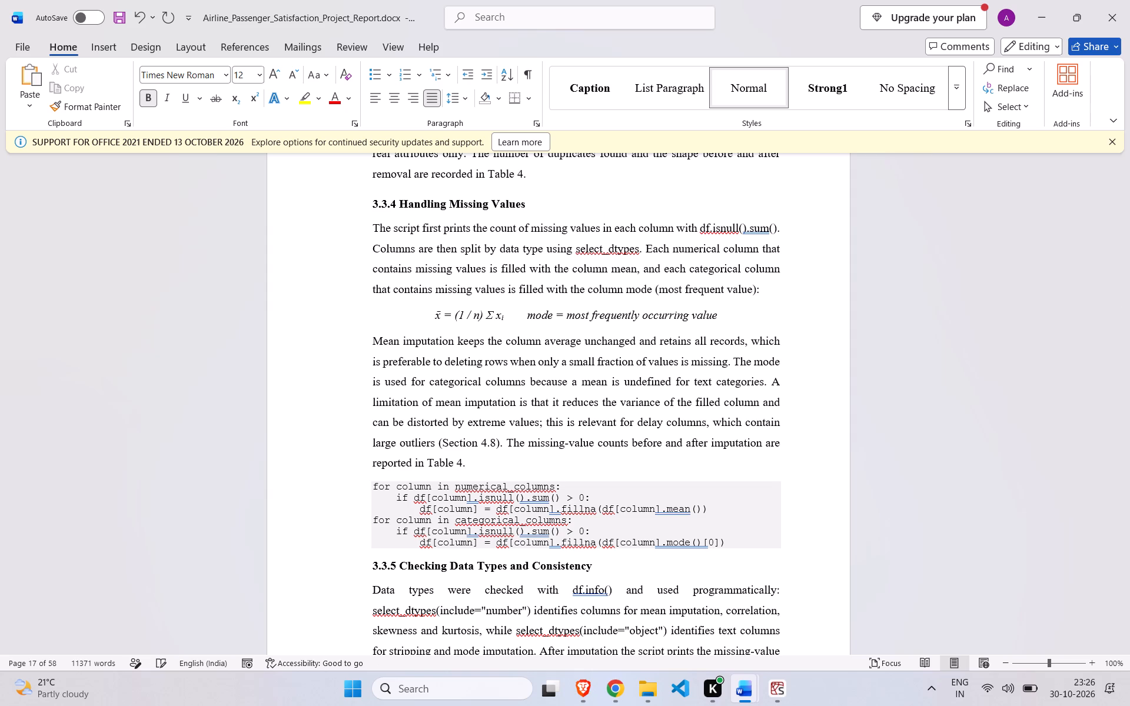
Clear the [ENTER] placeholder from the Age row of Table 6, Outlier counts by the IQR rule, in section 3.4.
scroll(566, 392, up, 1)
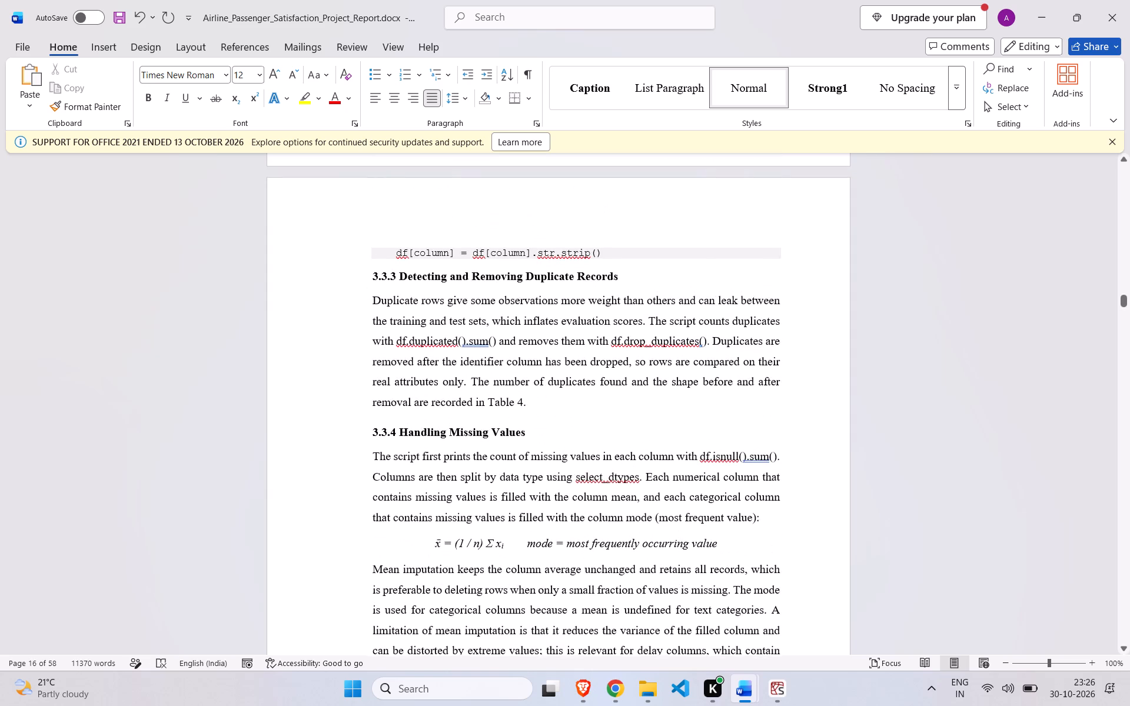
scroll(566, 392, down, 3)
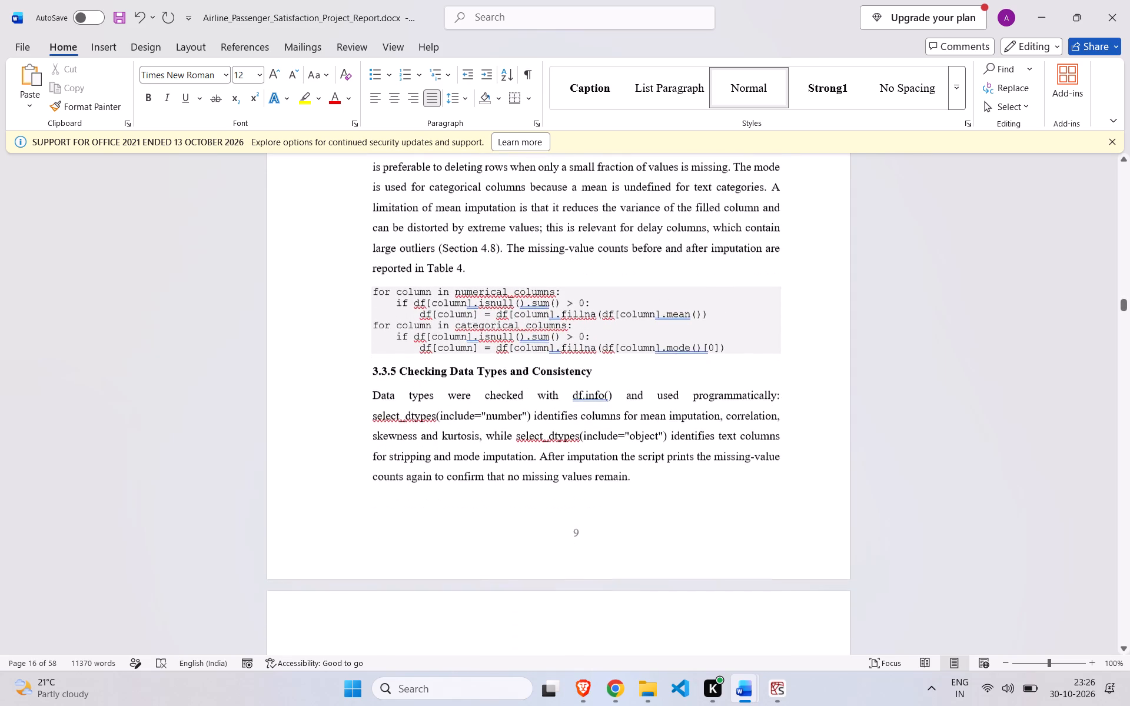
scroll(566, 392, down, 3)
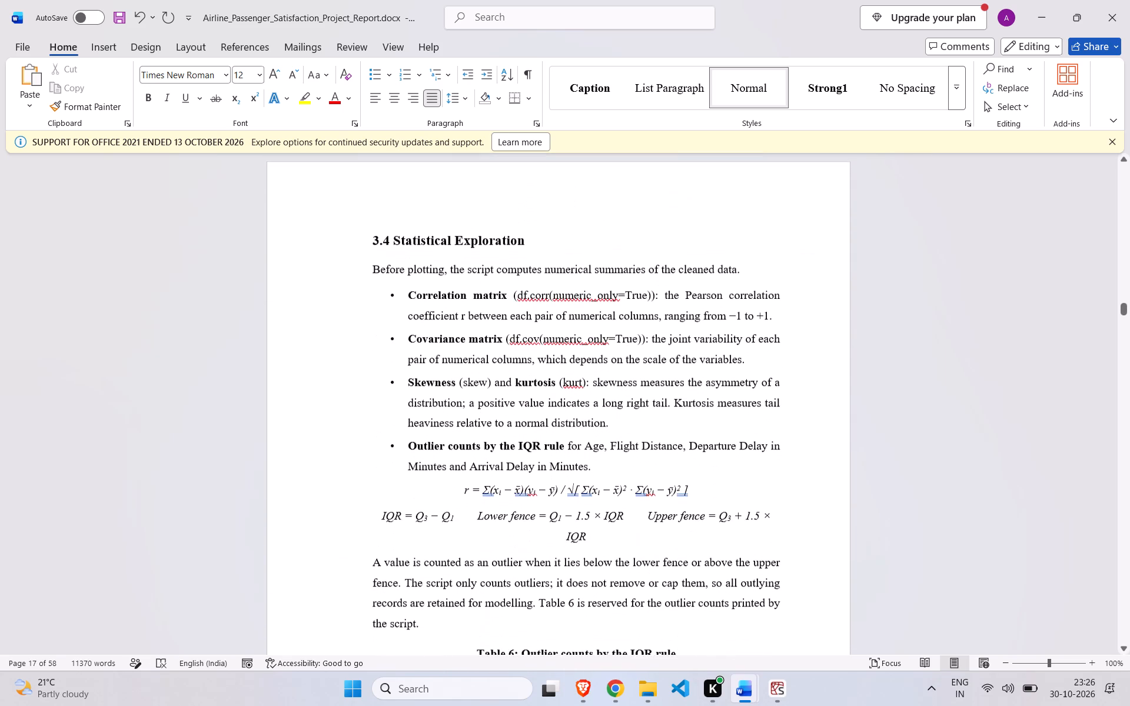
scroll(566, 392, down, 2)
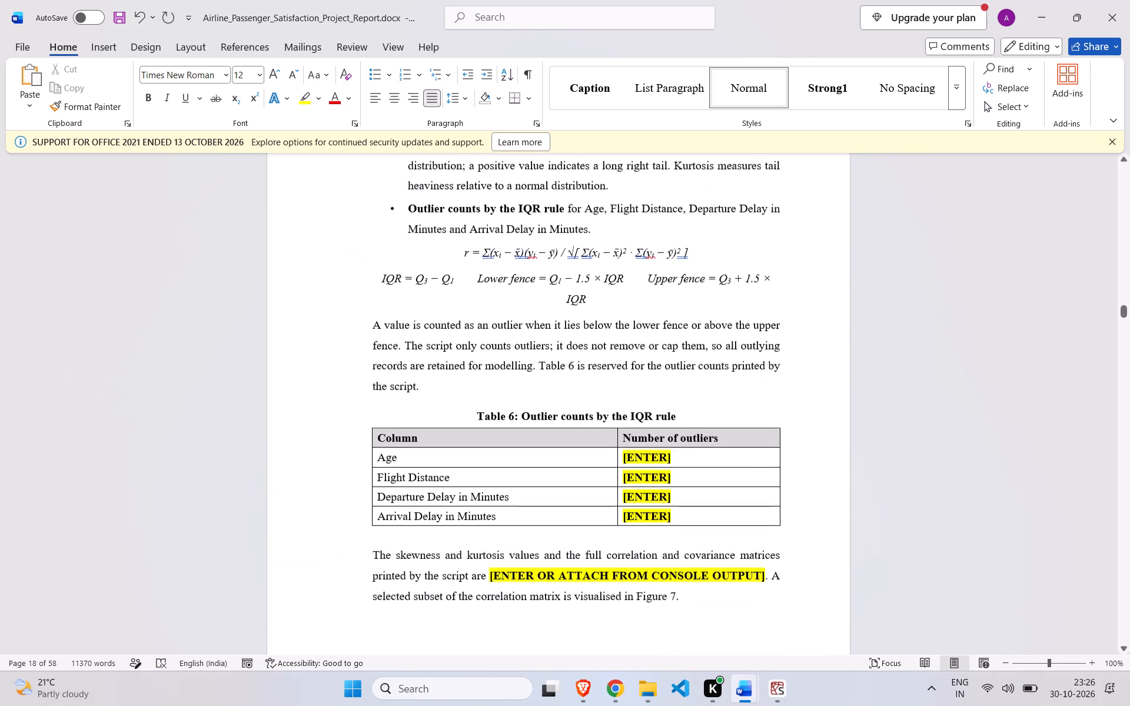
scroll(566, 392, down, 1)
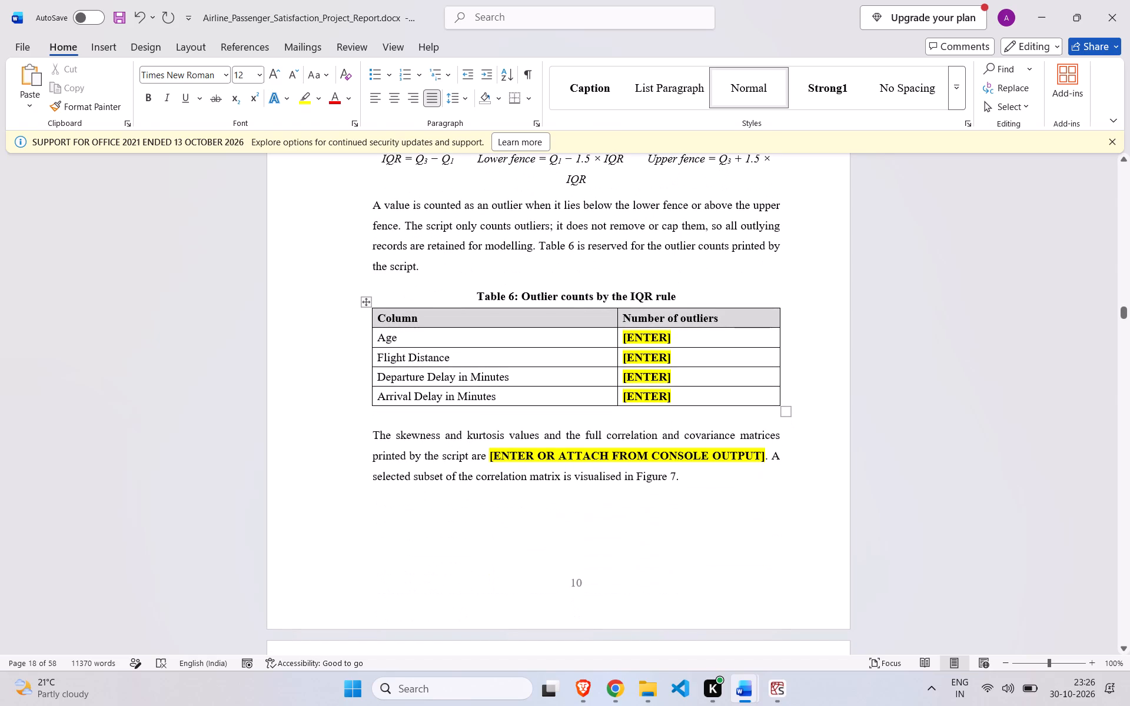
click(676, 339)
key(BackSpace)
key(BackSpace)
key(BackSpace)
key(BackSpace)
key(BackSpace)
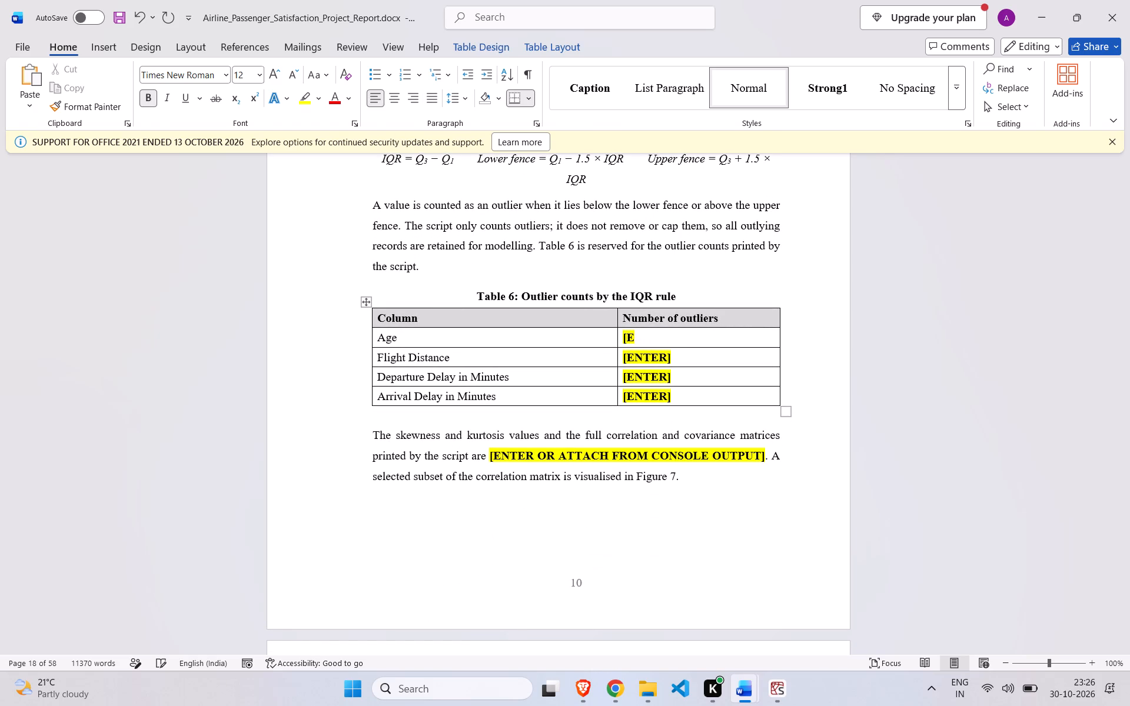
key(BackSpace)
key(BackSpace)
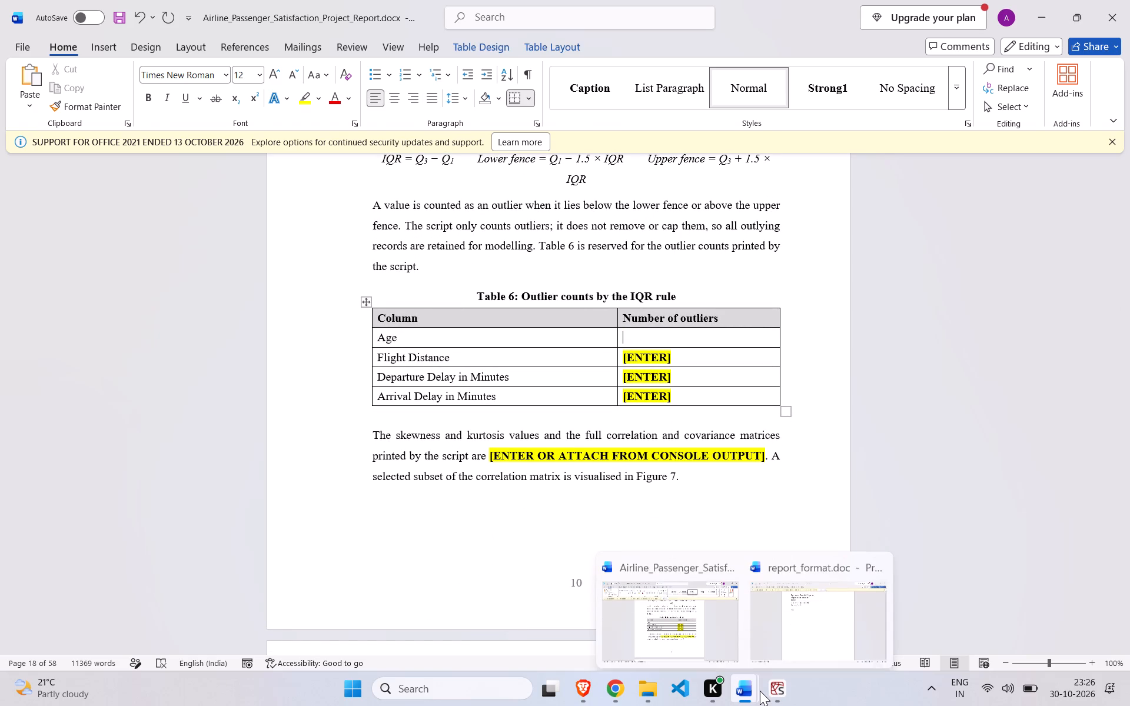
Switch to Spyder, clear the console, and run only the IQR outlier loop in lines 91 to 100 of STEP 5.
click(783, 688)
click(371, 499)
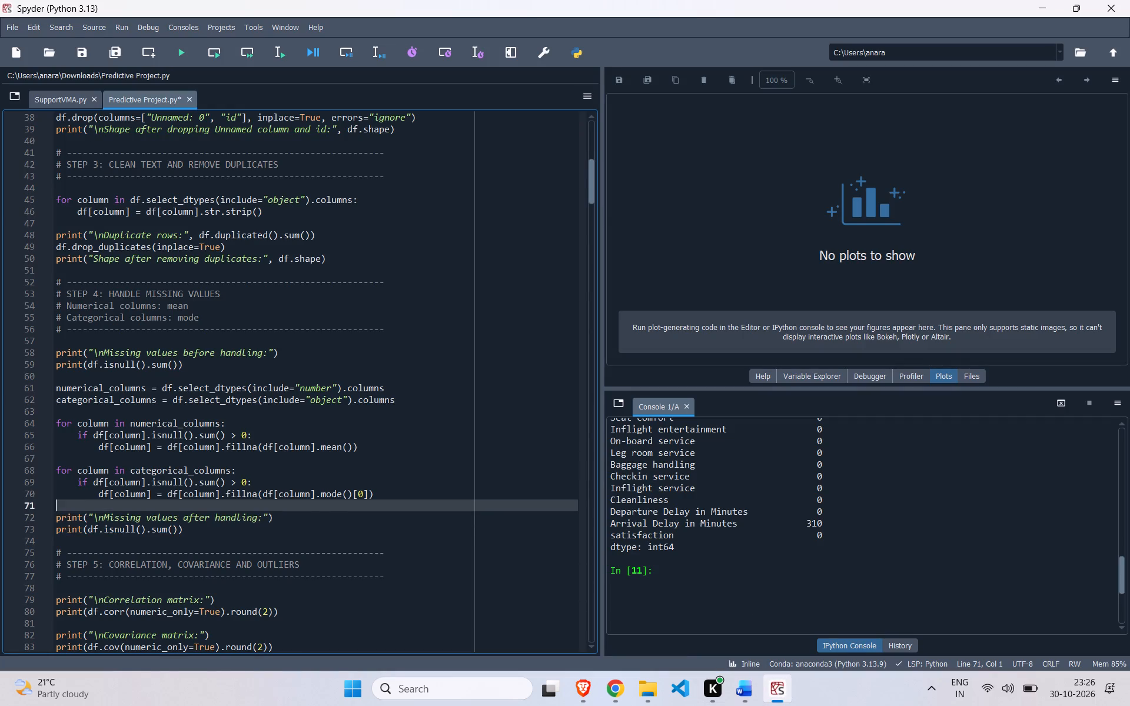
scroll(371, 499, down, 3)
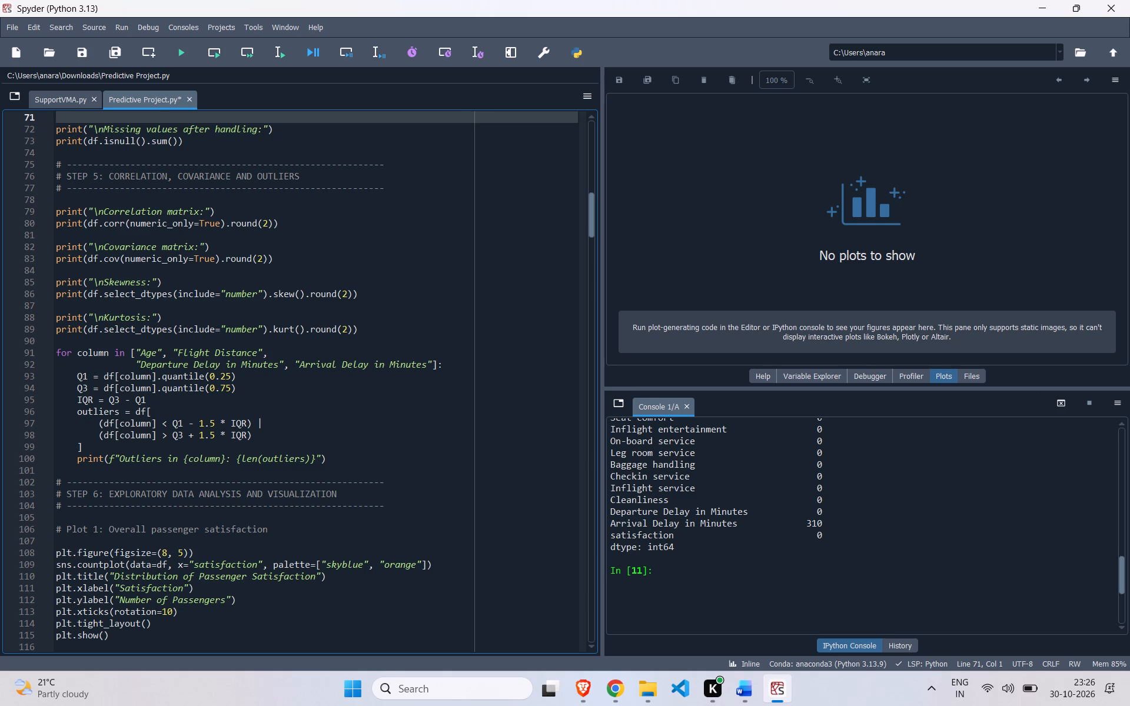
drag(55, 350, 82, 379)
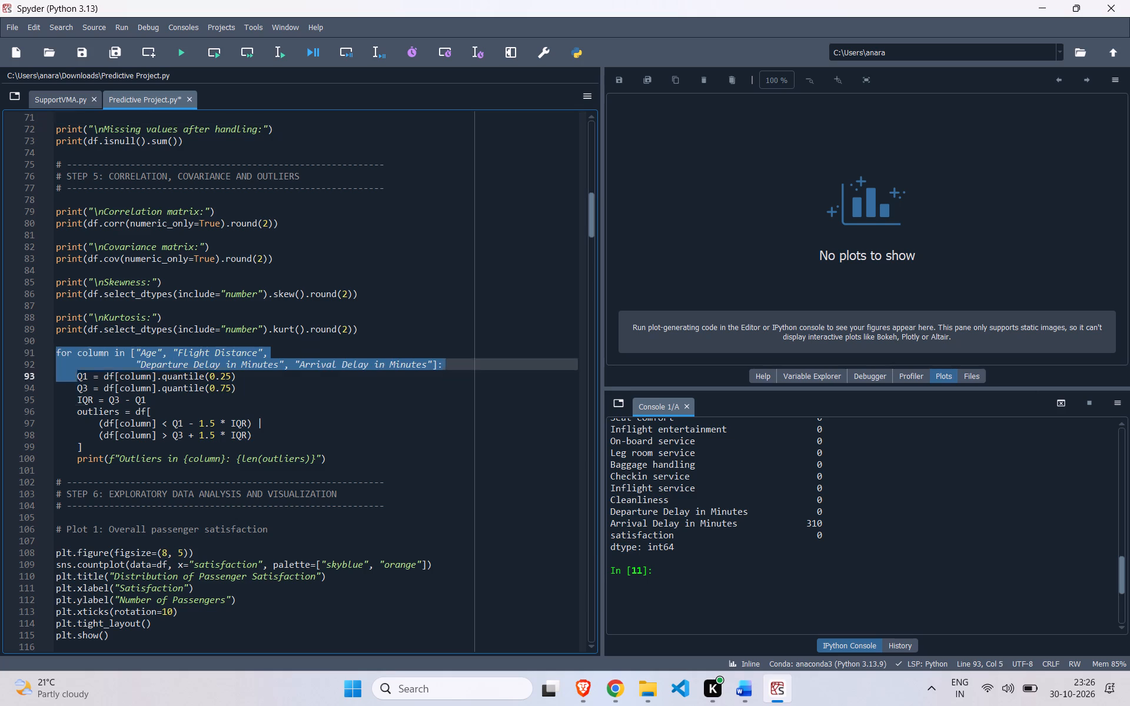
drag(82, 379, 348, 457)
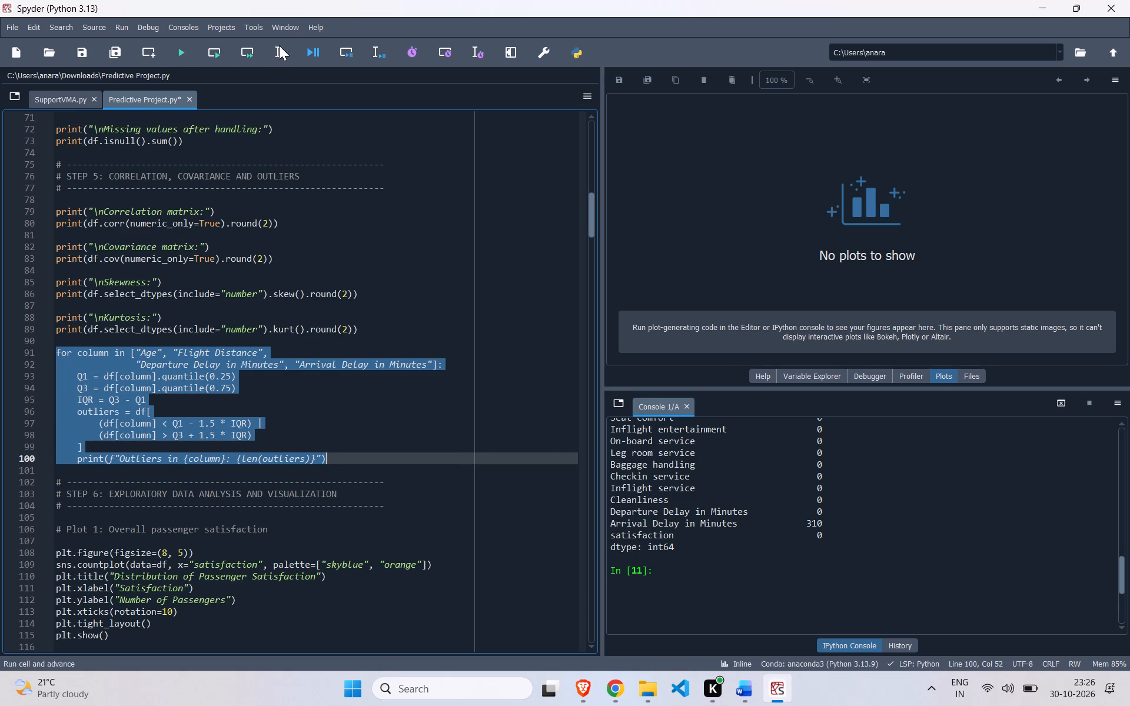
click(1069, 405)
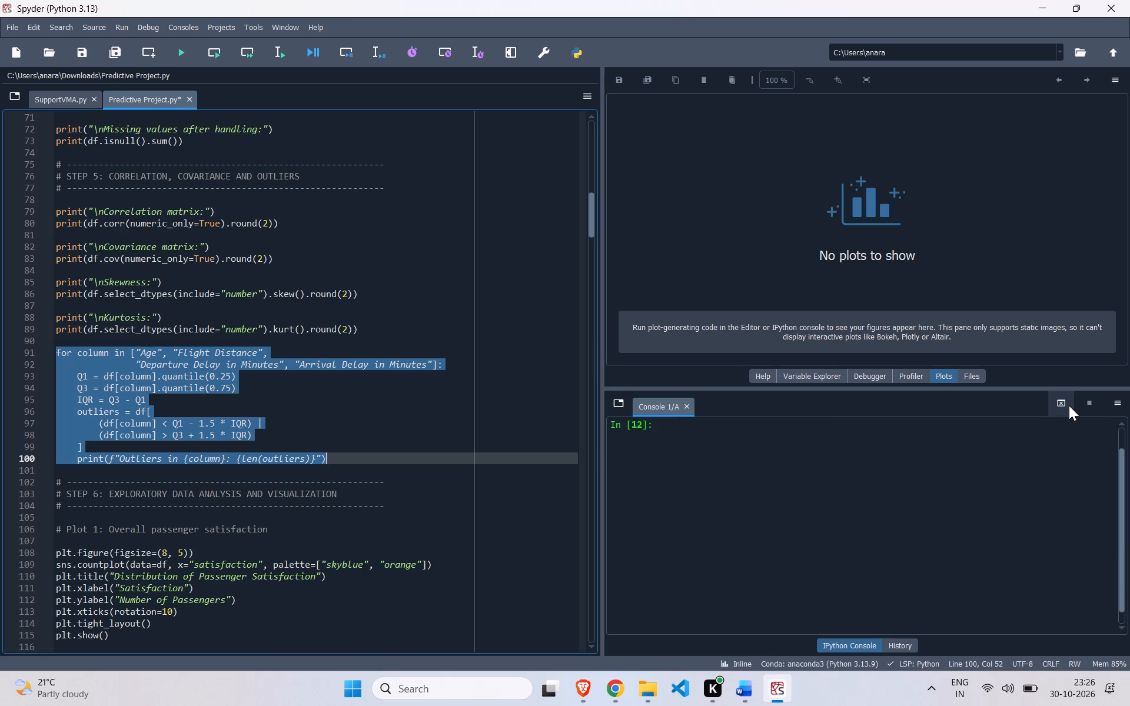
click(278, 49)
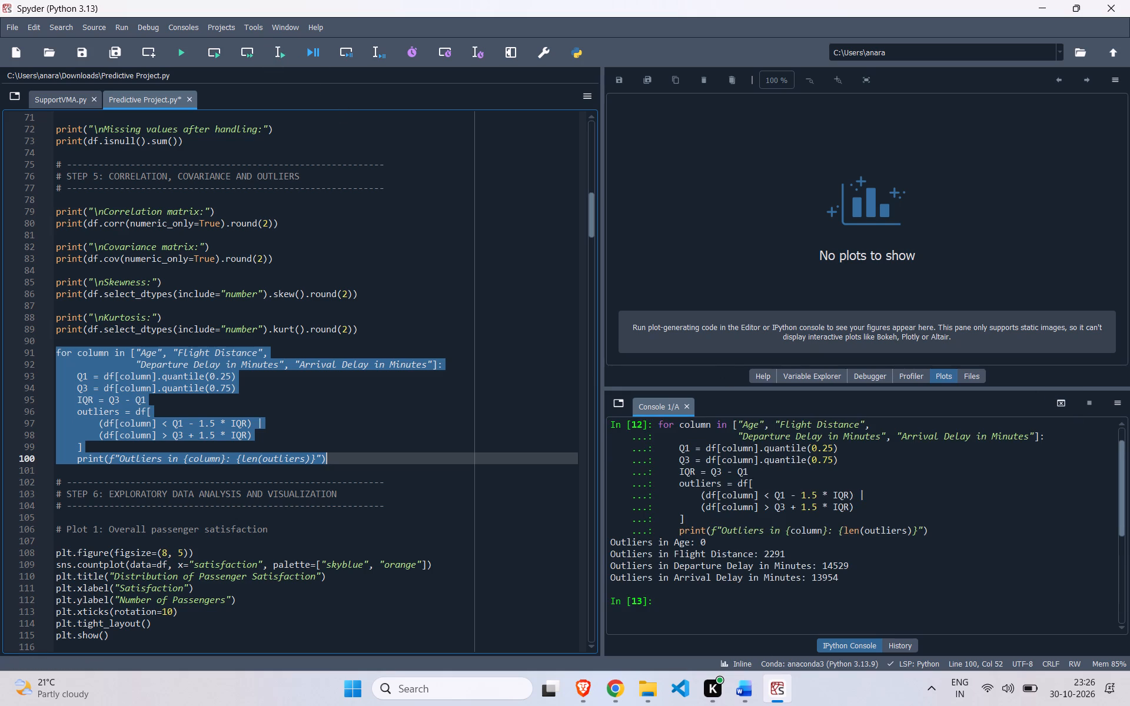
scroll(798, 499, down, 1)
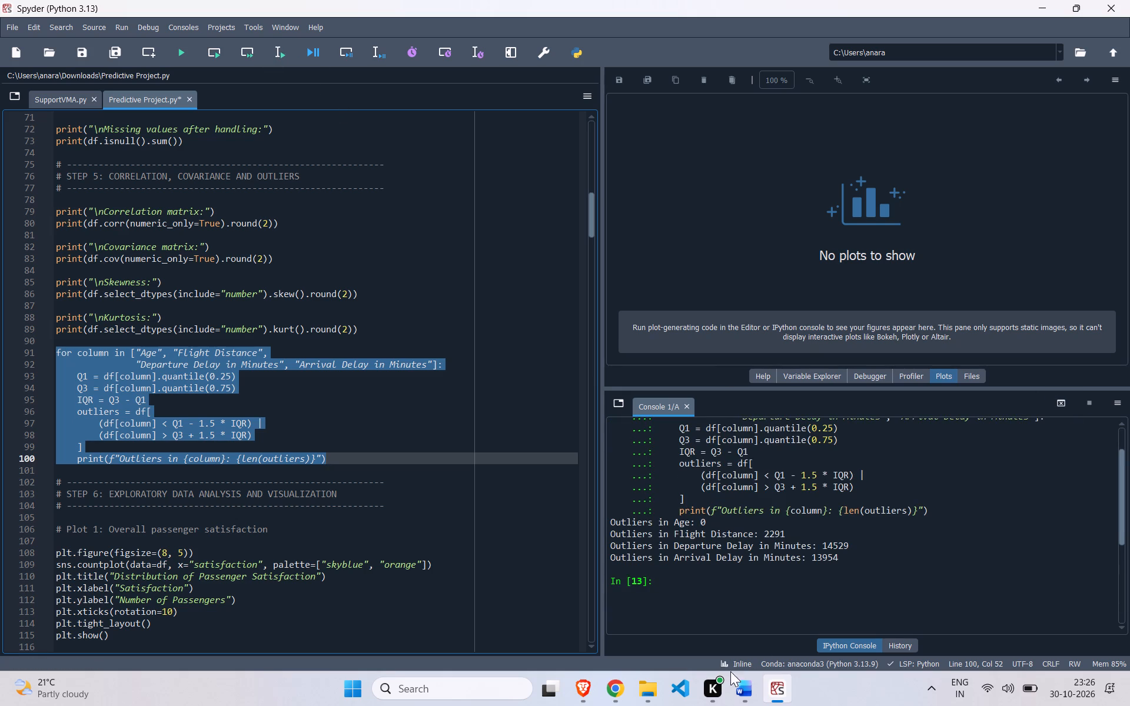
Back in the Word report, enter 0 as the number of outliers for Age in Table 6.
click(782, 697)
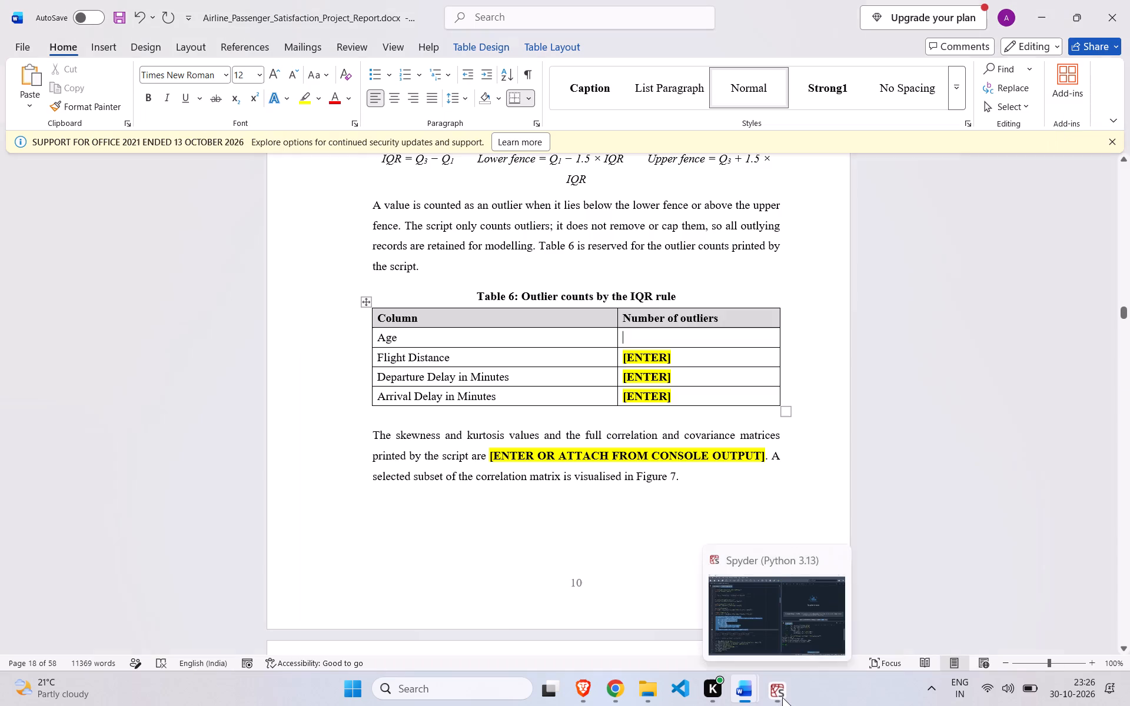
key(0)
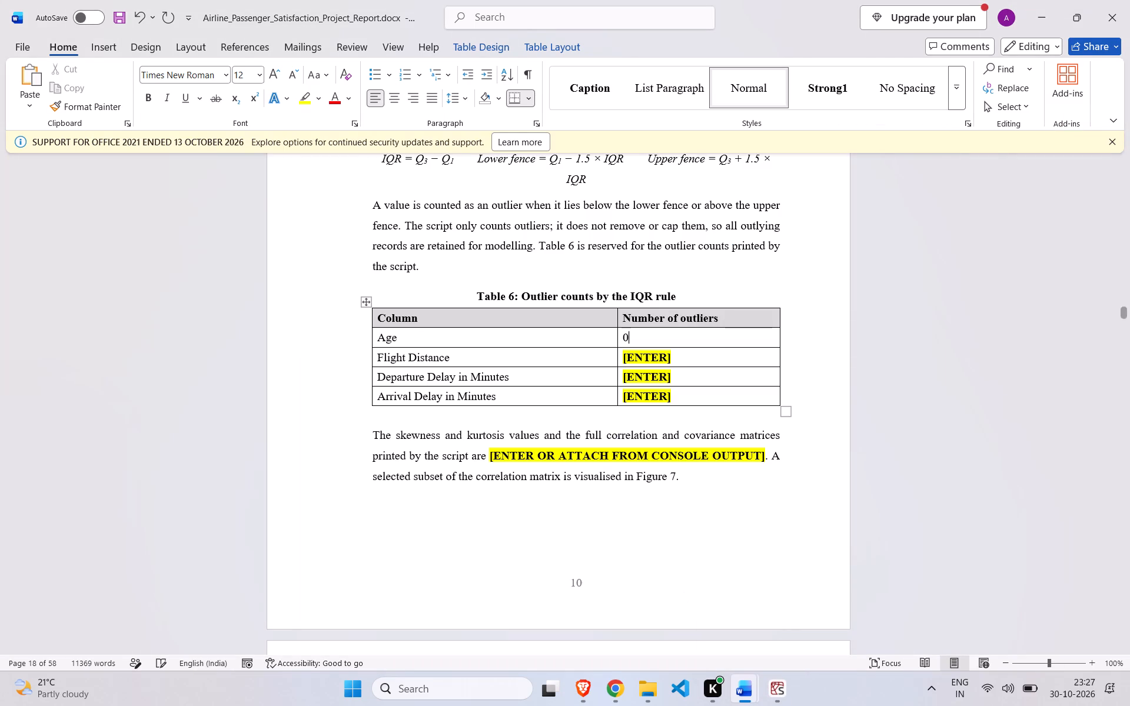
Replace the [ENTER] placeholder in Table 6's Flight Distance row with 2291, checking the Spyder console for the count.
key(Down)
key(ctrl+shift+Right)
key(BackSpace)
key(BackSpace)
key(Right)
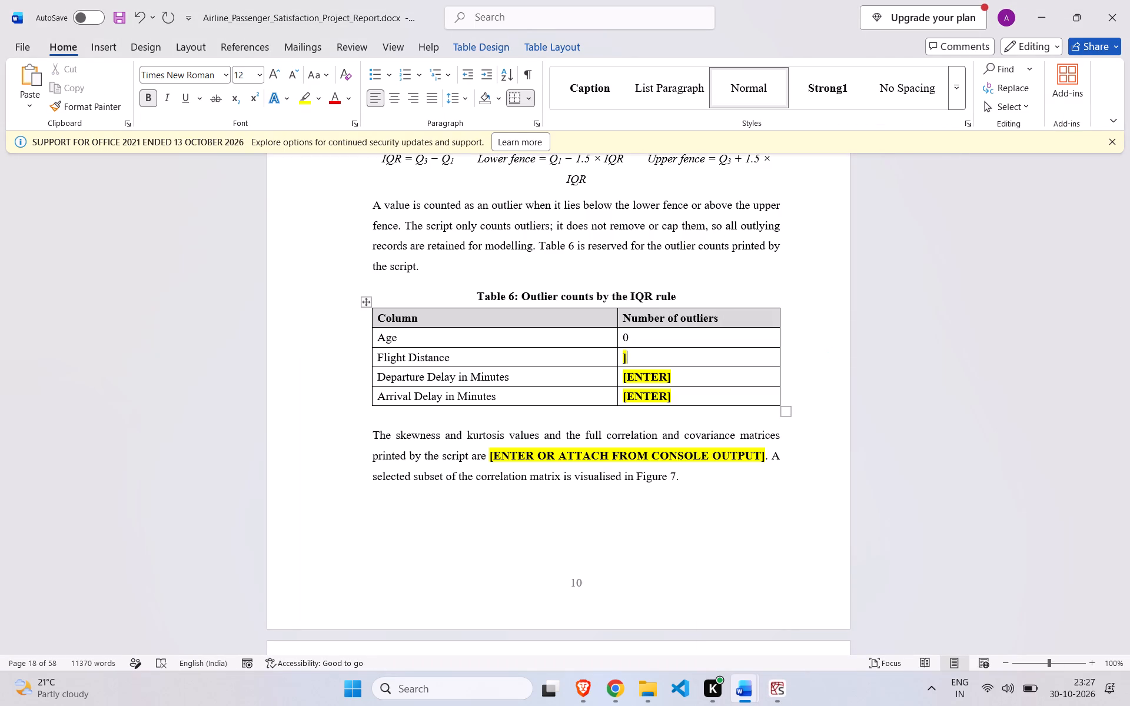
key(BackSpace)
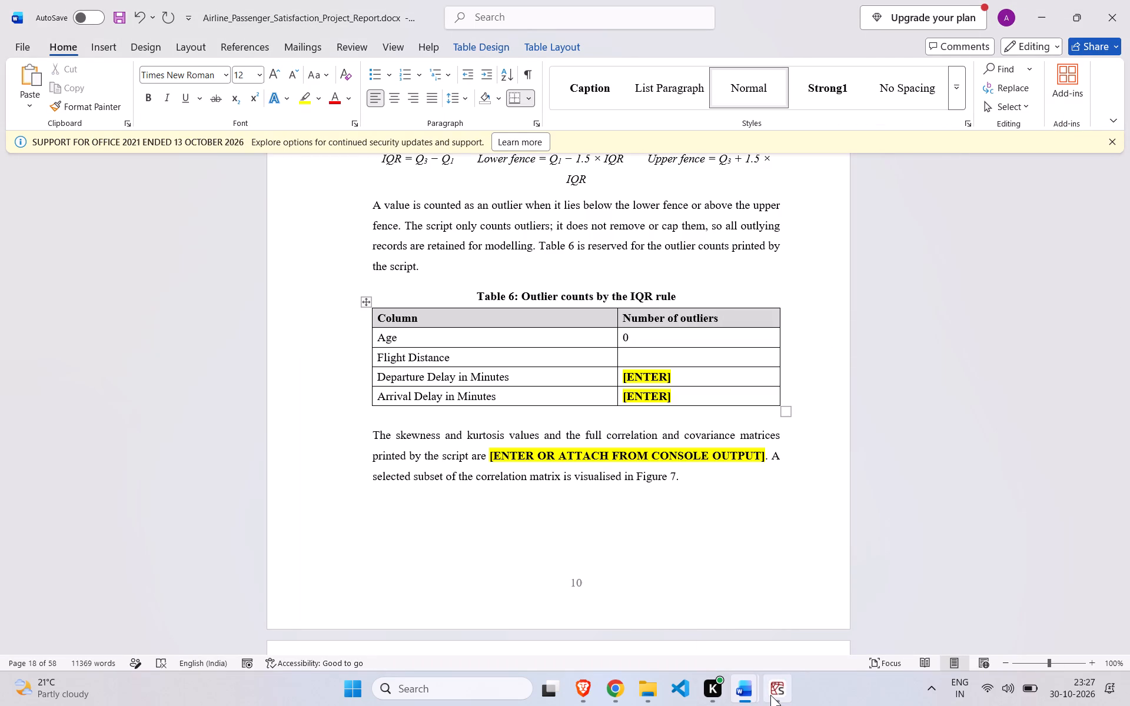
click(770, 695)
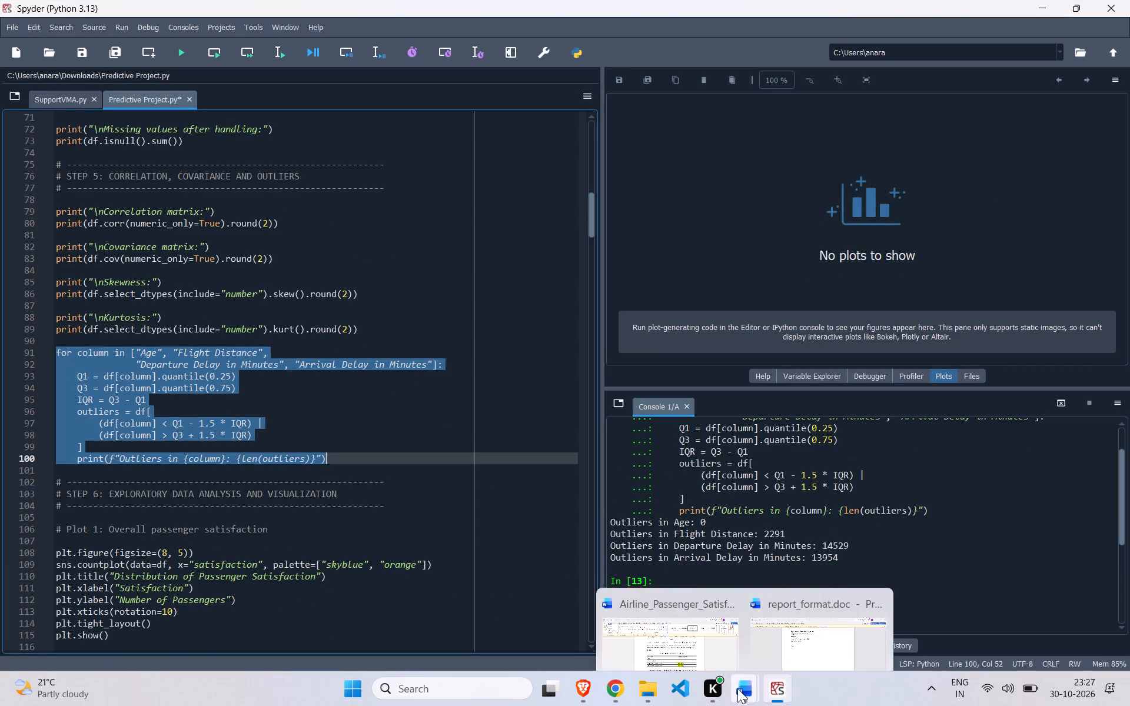
click(679, 604)
text(2291)
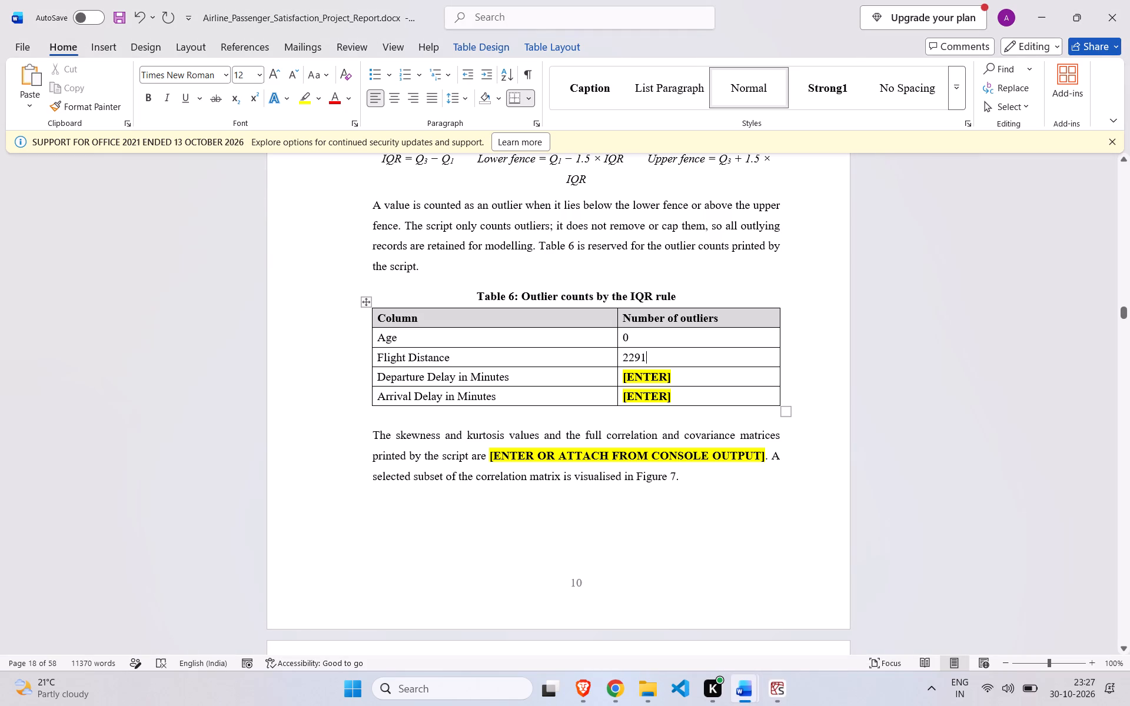
Replace the [ENTER] placeholder in Table 6's Departure Delay in Minutes row with 14529, copied from the Spyder console.
double_click(656, 375)
key(BackSpace)
key(Right)
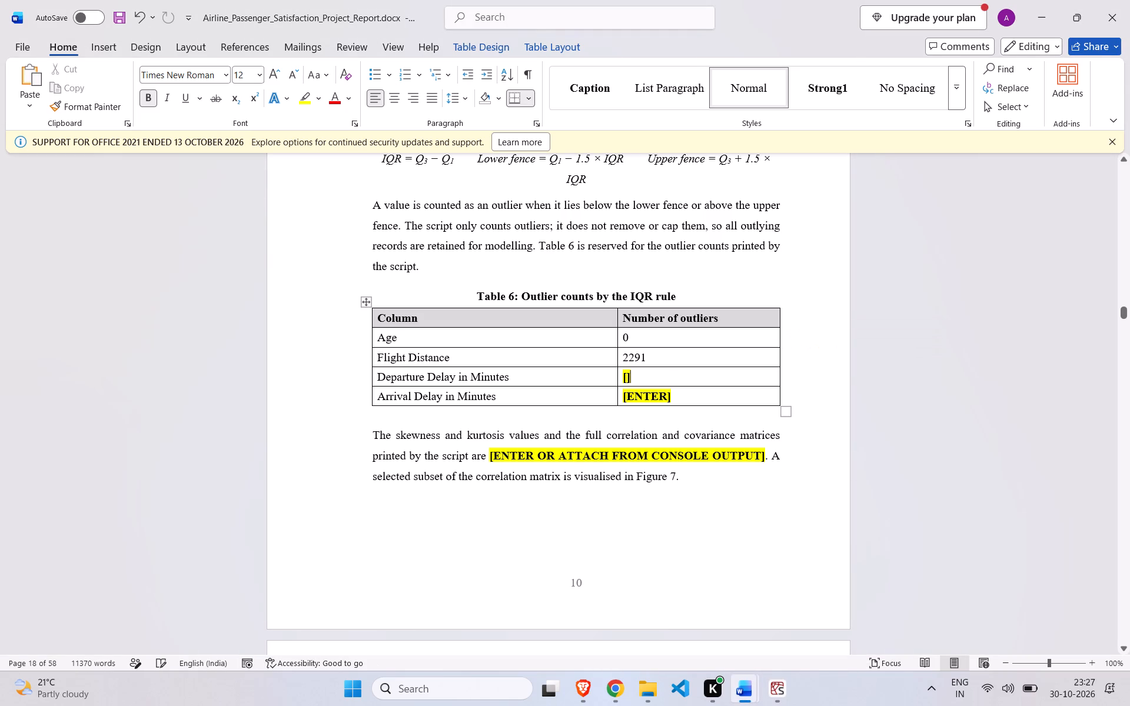
key(BackSpace)
key(BackSpace)
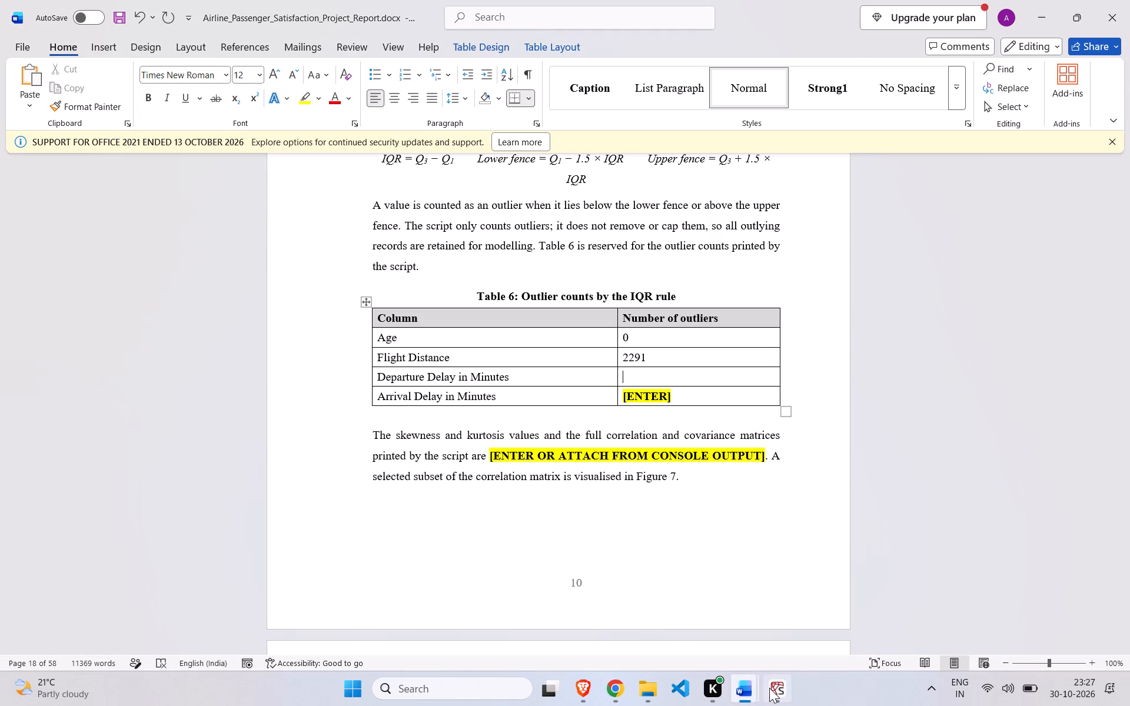
click(769, 688)
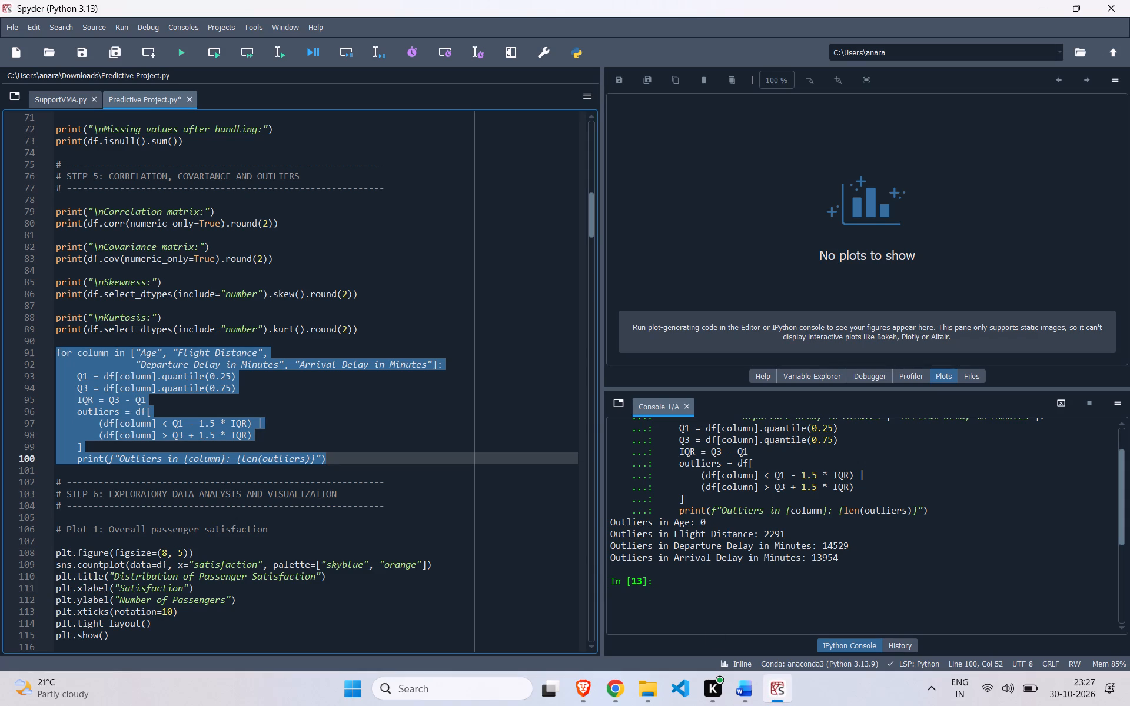
drag(824, 545, 855, 541)
key(ctrl+c)
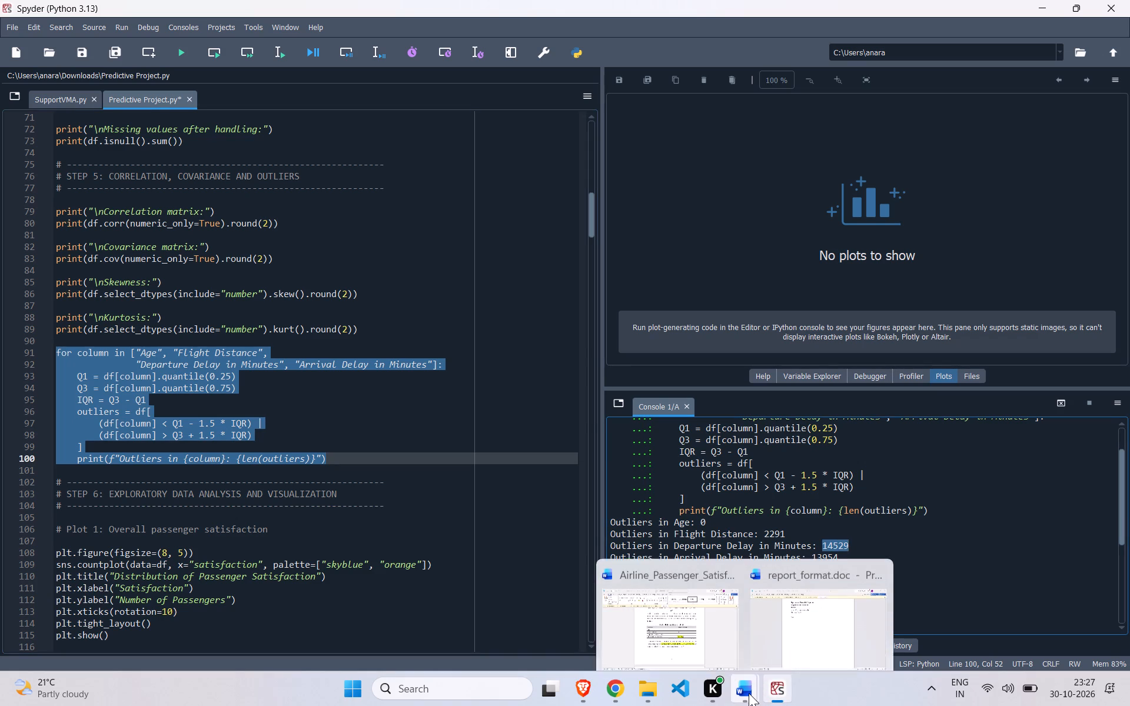
click(674, 611)
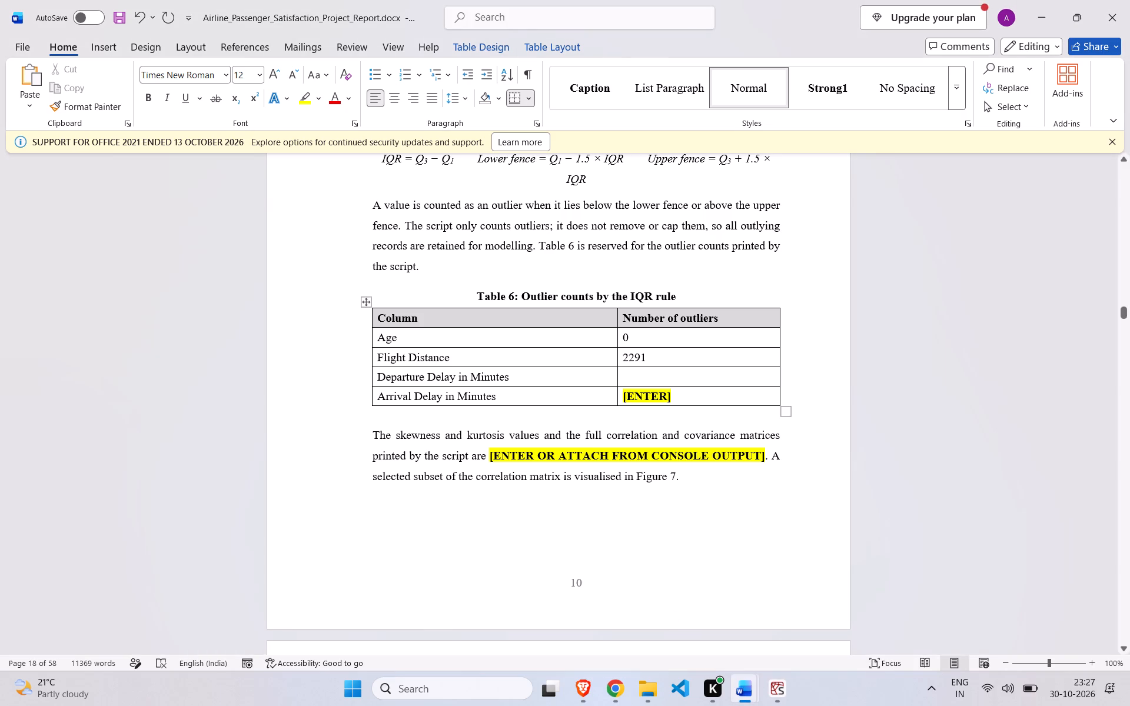
key(ctrl+v)
Replace the [ENTER] placeholder in Table 6's Arrival Delay in Minutes row with 13954, copied from the Spyder console.
click(675, 395)
key(BackSpace)
key(BackSpace)
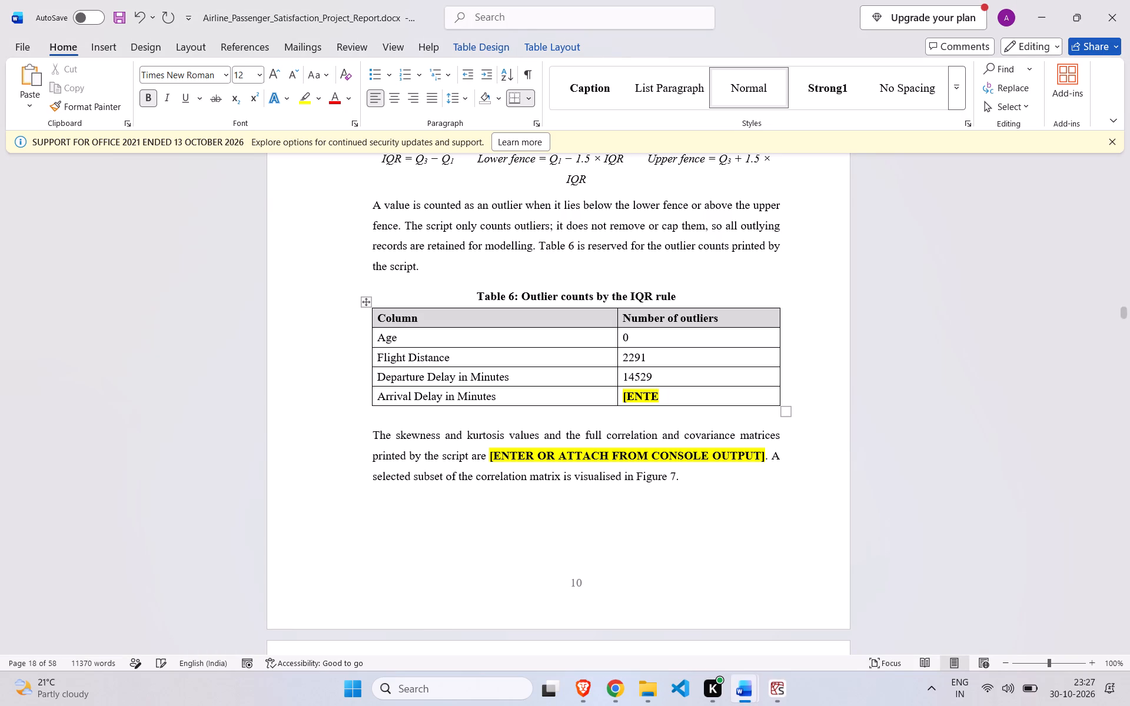
key(BackSpace)
key(BackSpace)
key(BackSpace)
key(BackSpace)
key(BackSpace)
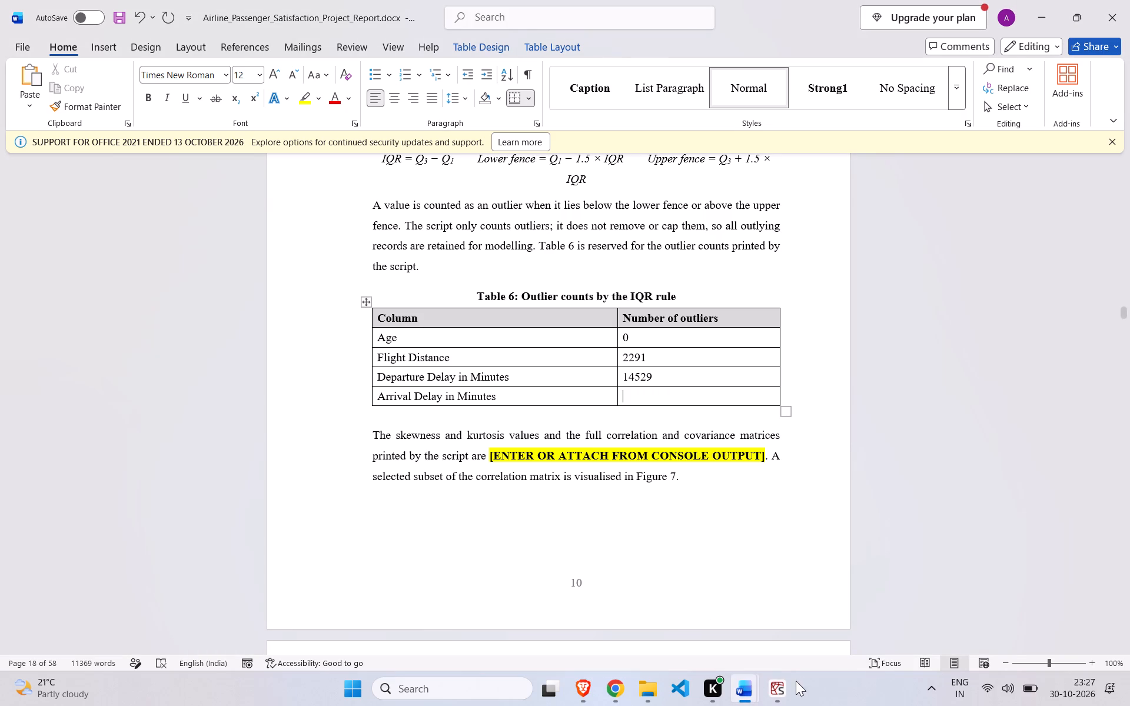
click(785, 692)
drag(847, 554, 810, 554)
key(ctrl+c)
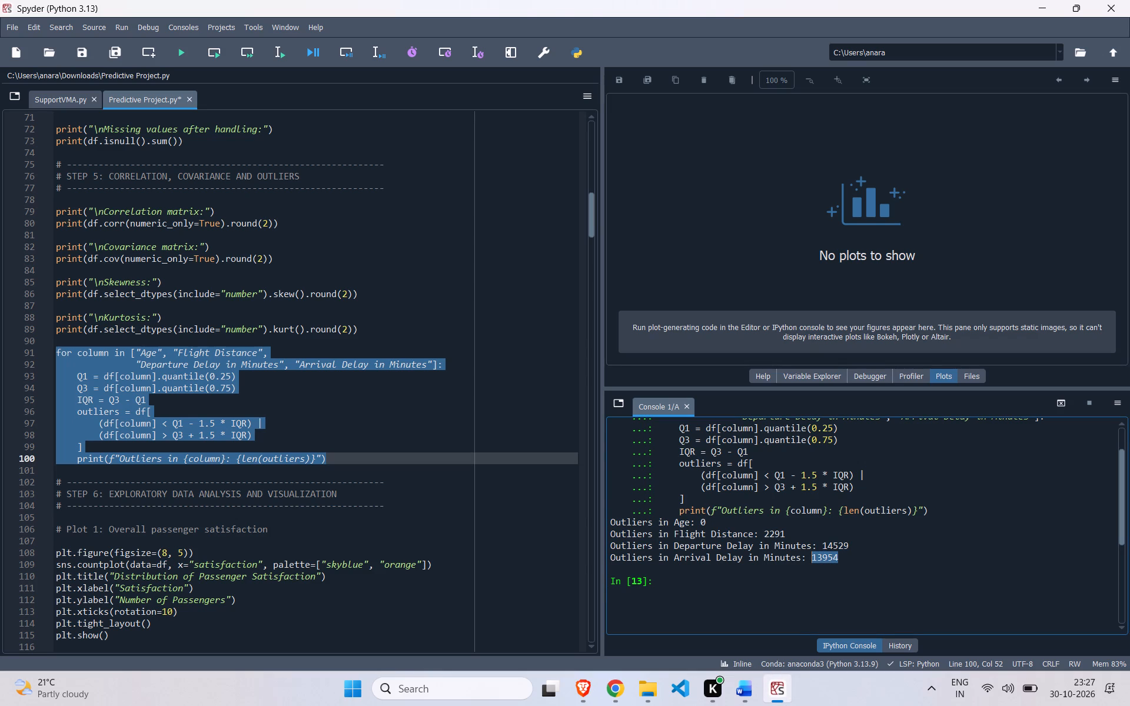
click(686, 624)
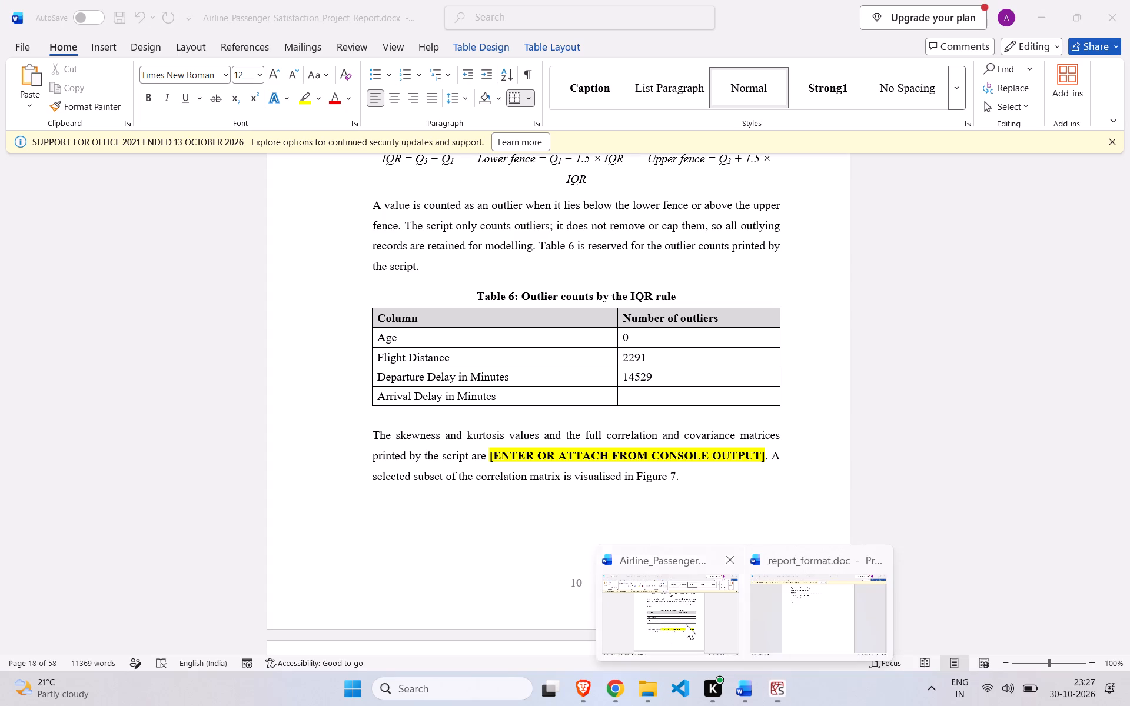
key(ctrl+v)
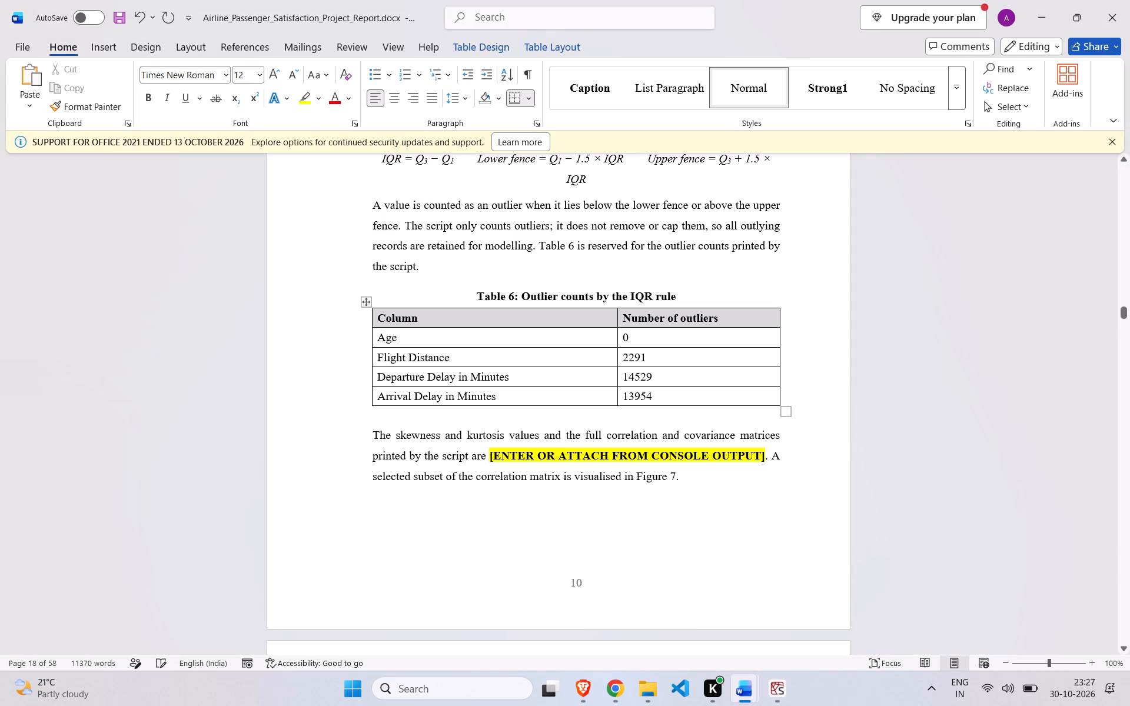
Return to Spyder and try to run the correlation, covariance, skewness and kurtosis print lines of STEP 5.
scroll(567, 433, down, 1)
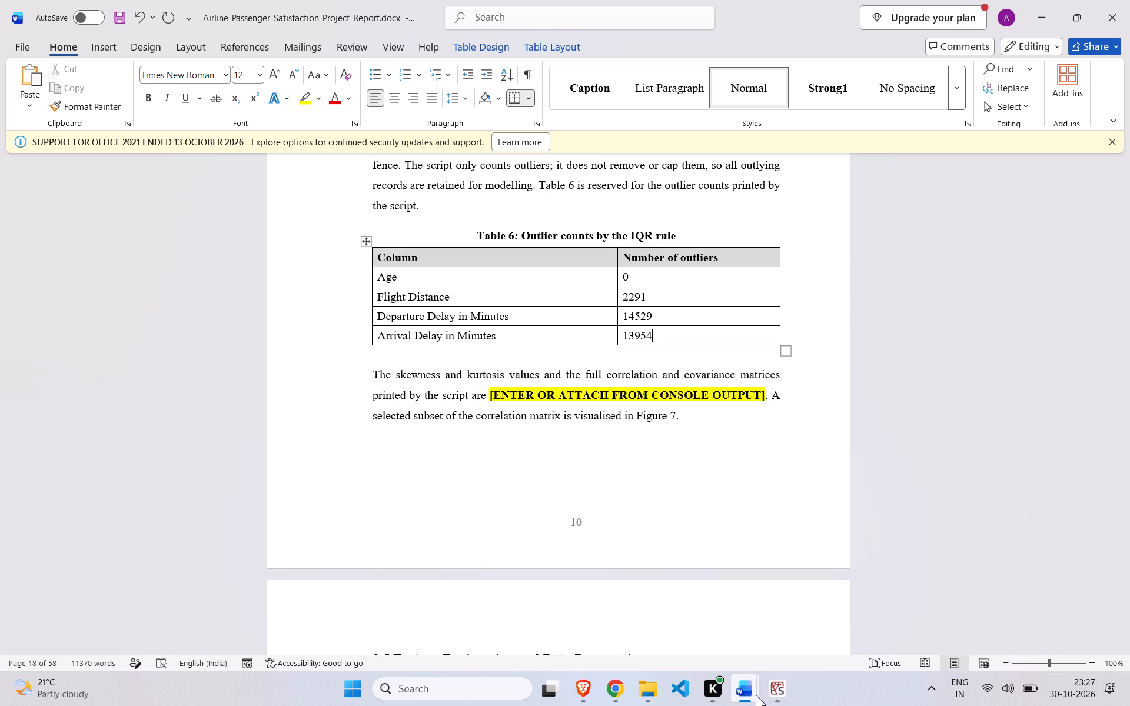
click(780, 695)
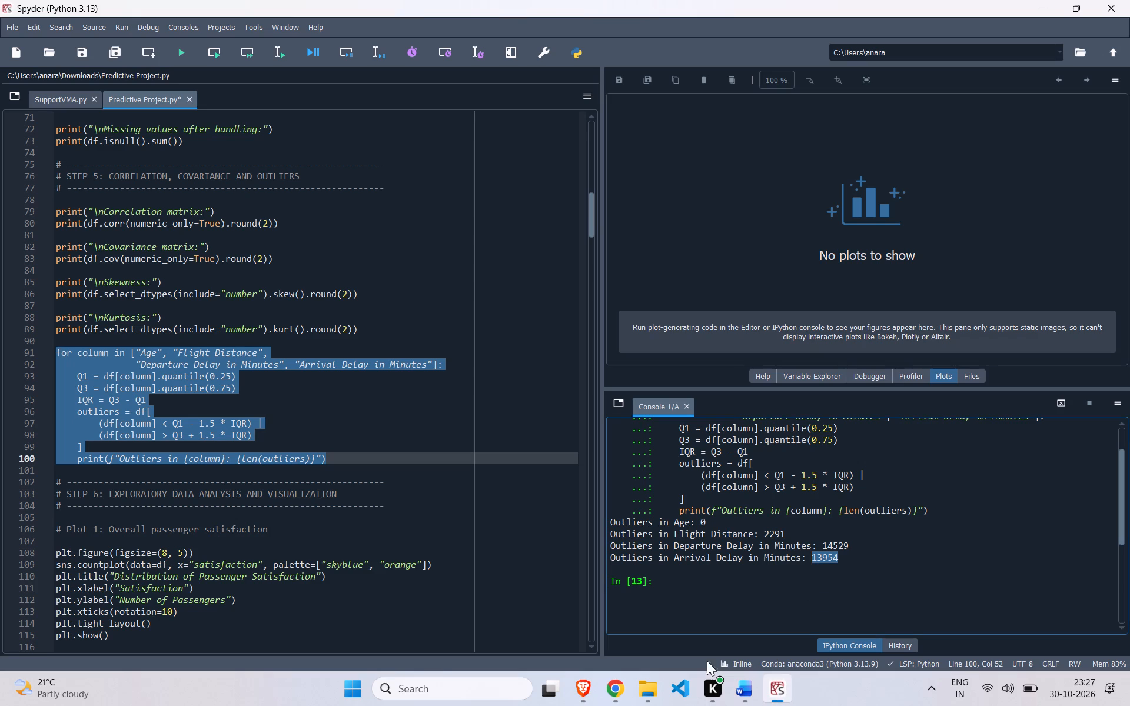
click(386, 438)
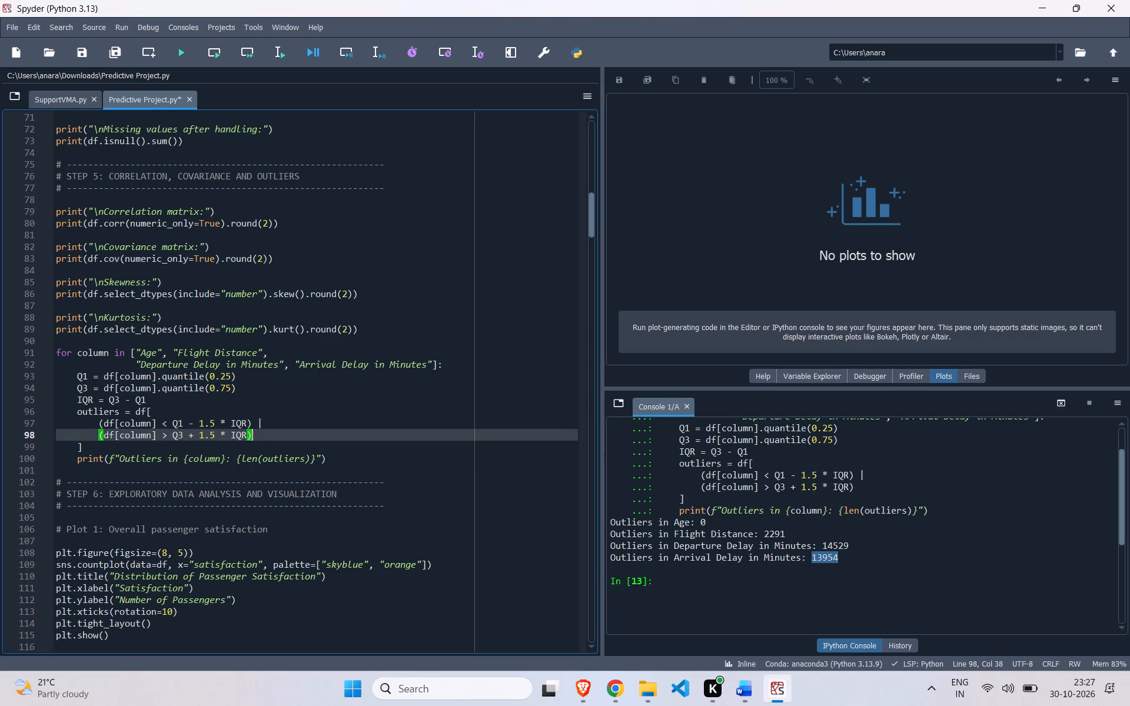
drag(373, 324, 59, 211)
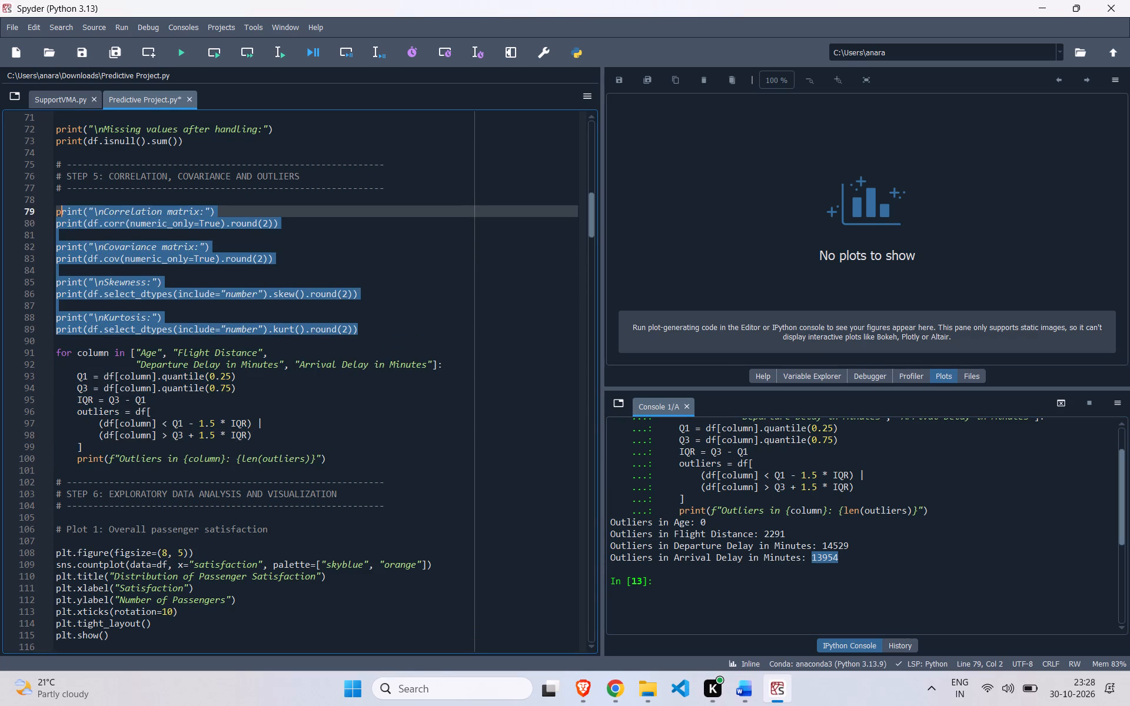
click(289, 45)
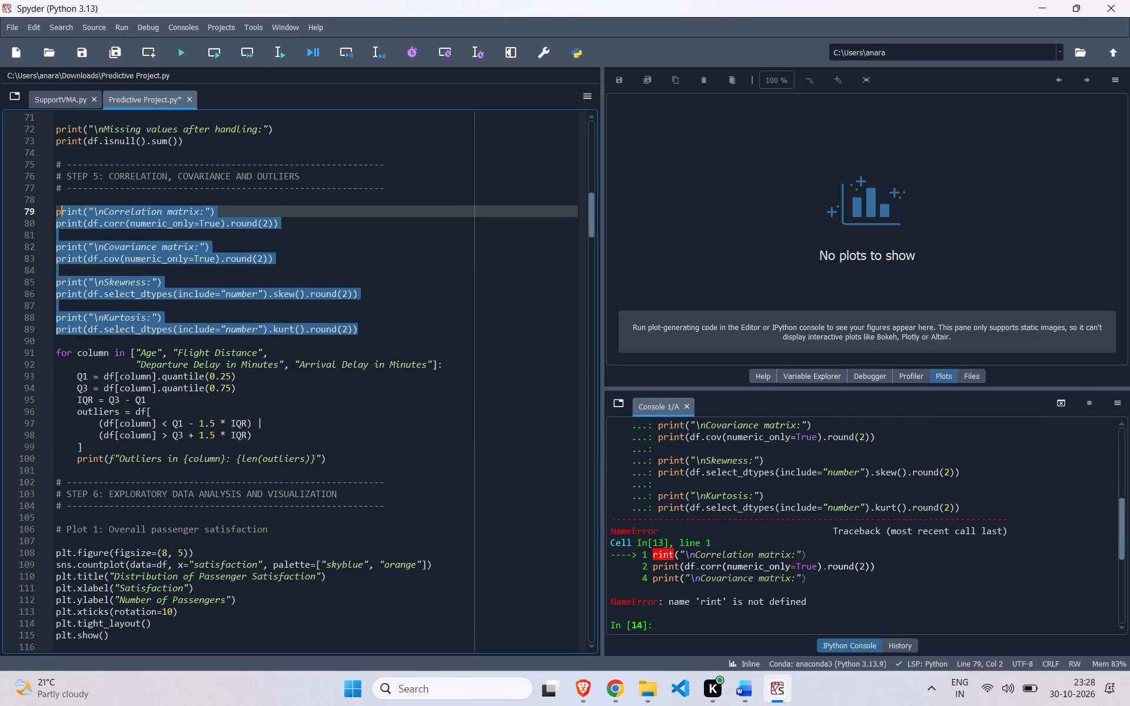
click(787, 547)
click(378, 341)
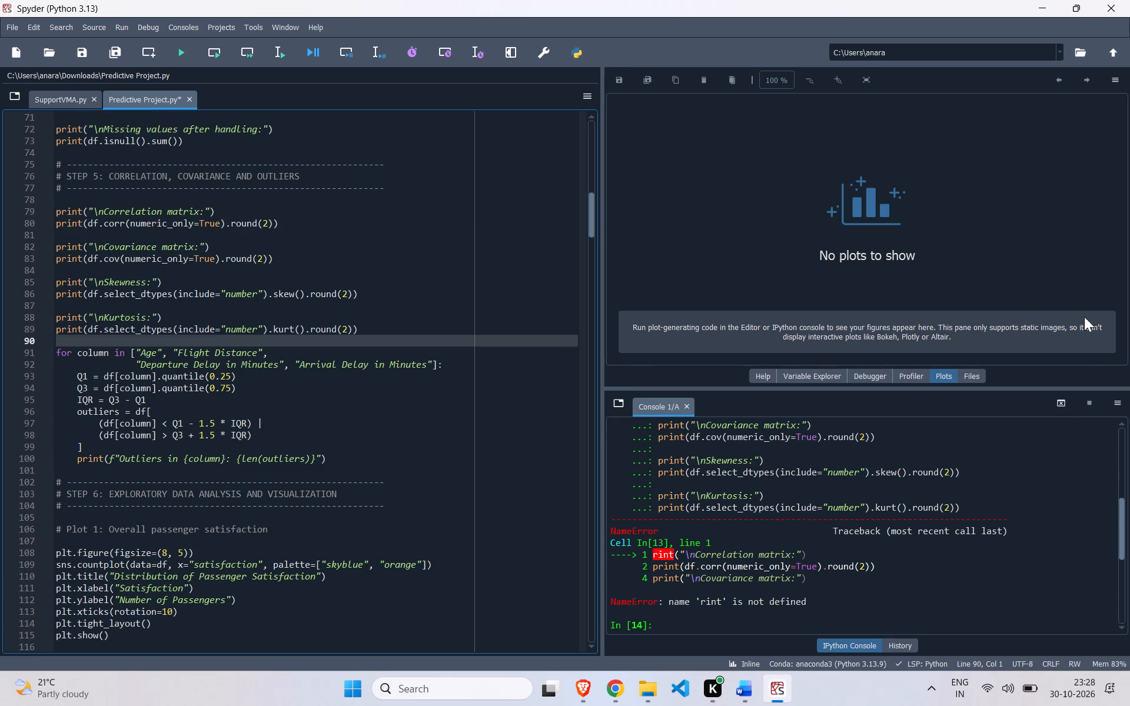
Clear the console and run the complete lines 79 to 89, printing the correlation and covariance matrices, skewness and kurtosis.
click(1049, 397)
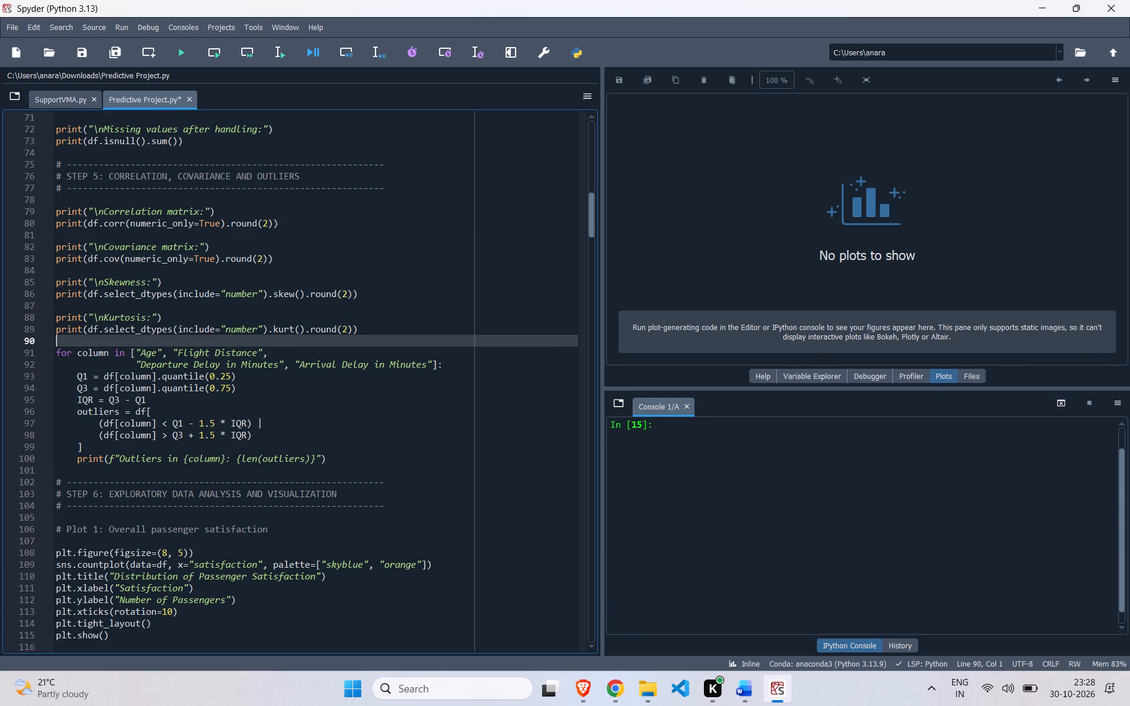
drag(359, 327, 52, 215)
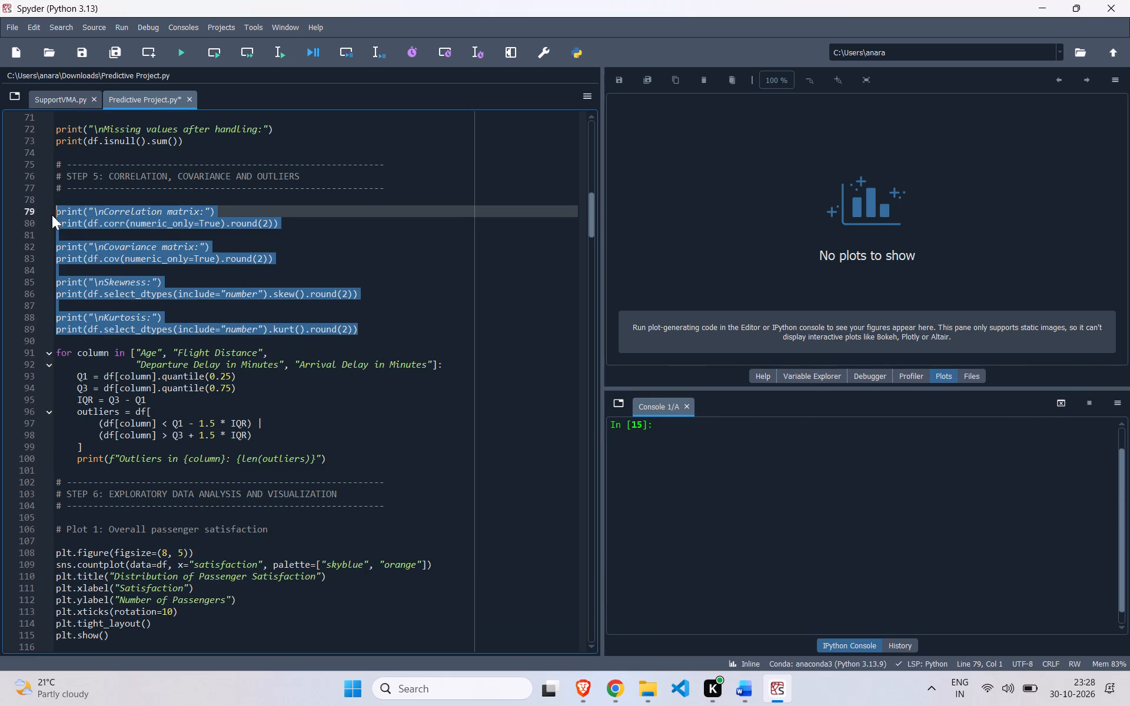
click(281, 48)
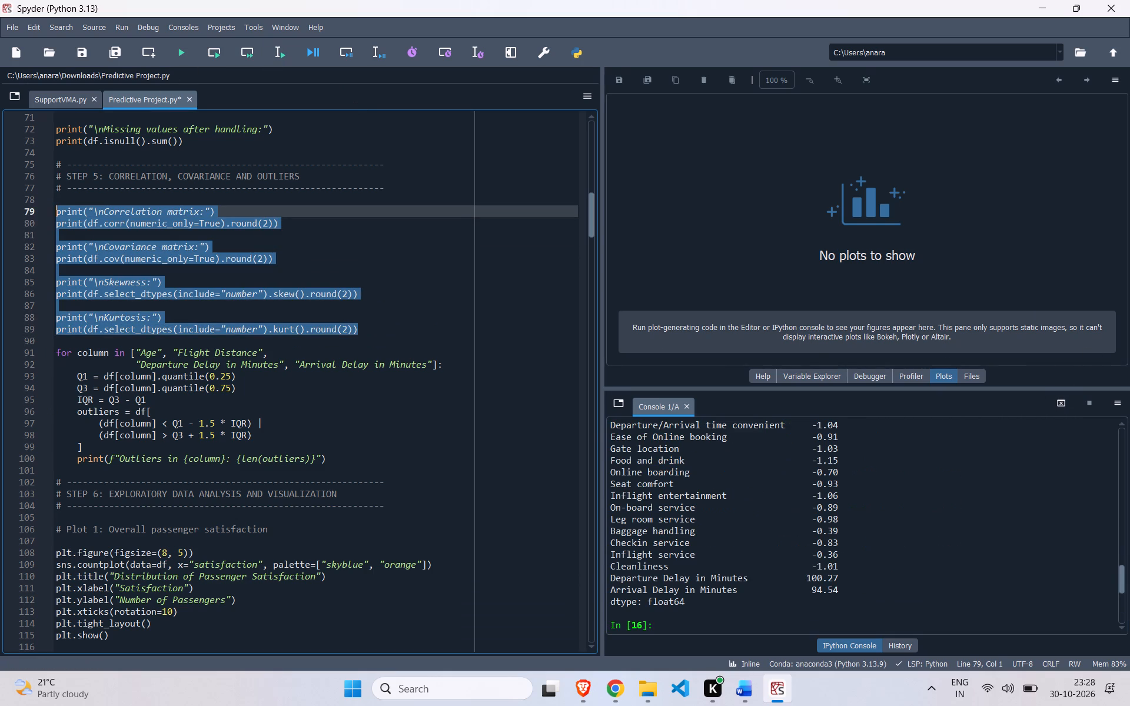
scroll(696, 526, up, 5)
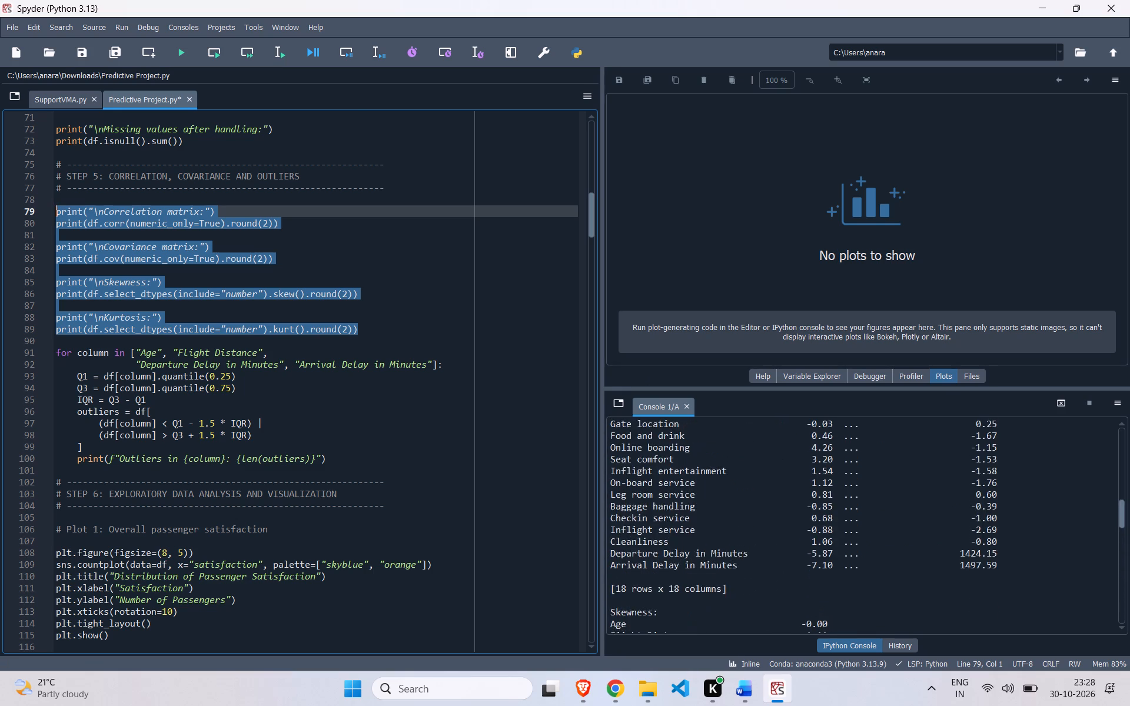
Switch to Word and remove the [ENTER OR ATTACH FROM CONSOLE OUTPUT] placeholder below Table 6, ending the sentence at "printed by the script.".
scroll(696, 526, up, 2)
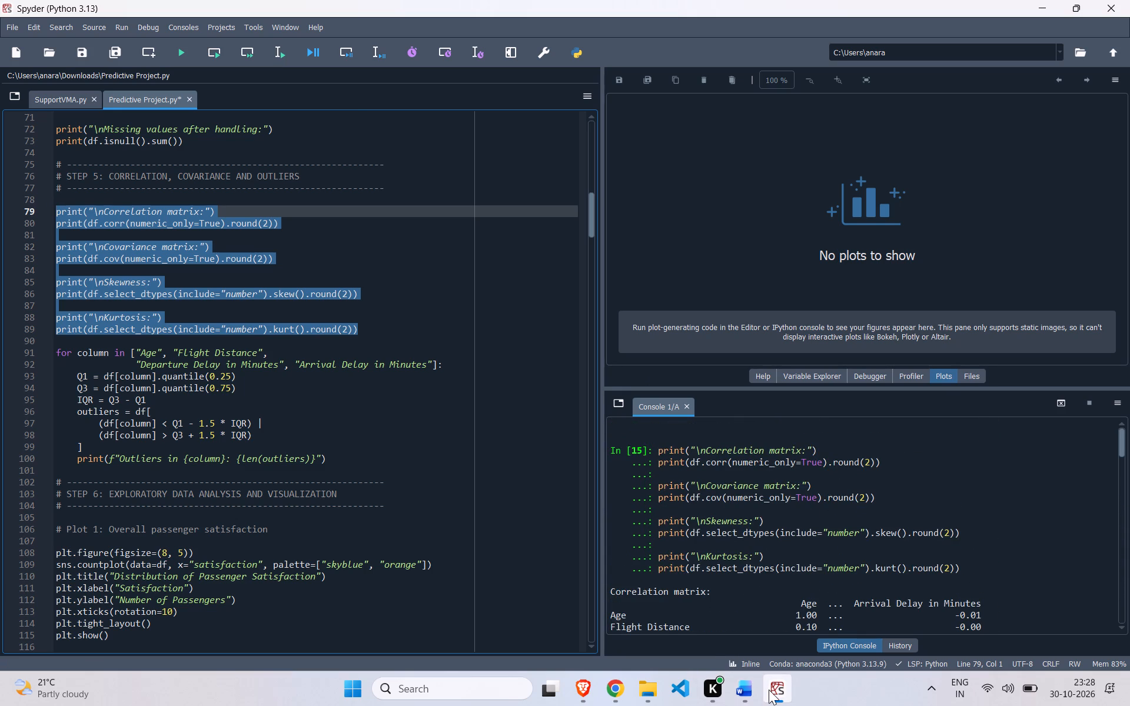
click(692, 633)
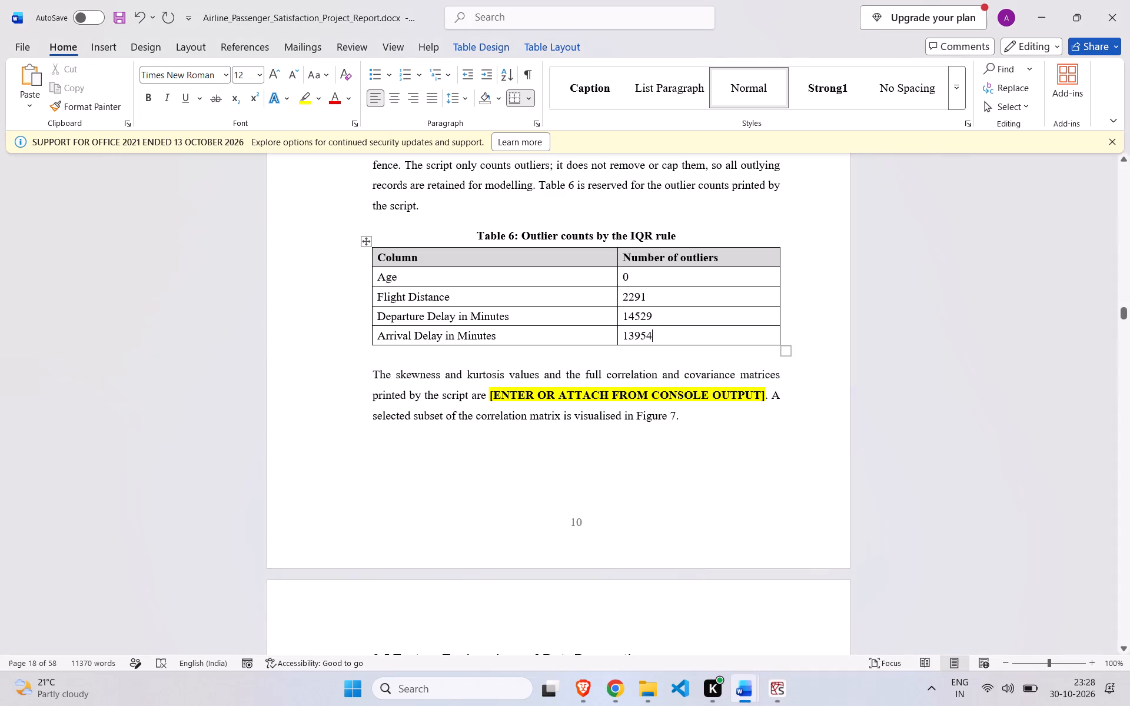
drag(490, 394, 749, 395)
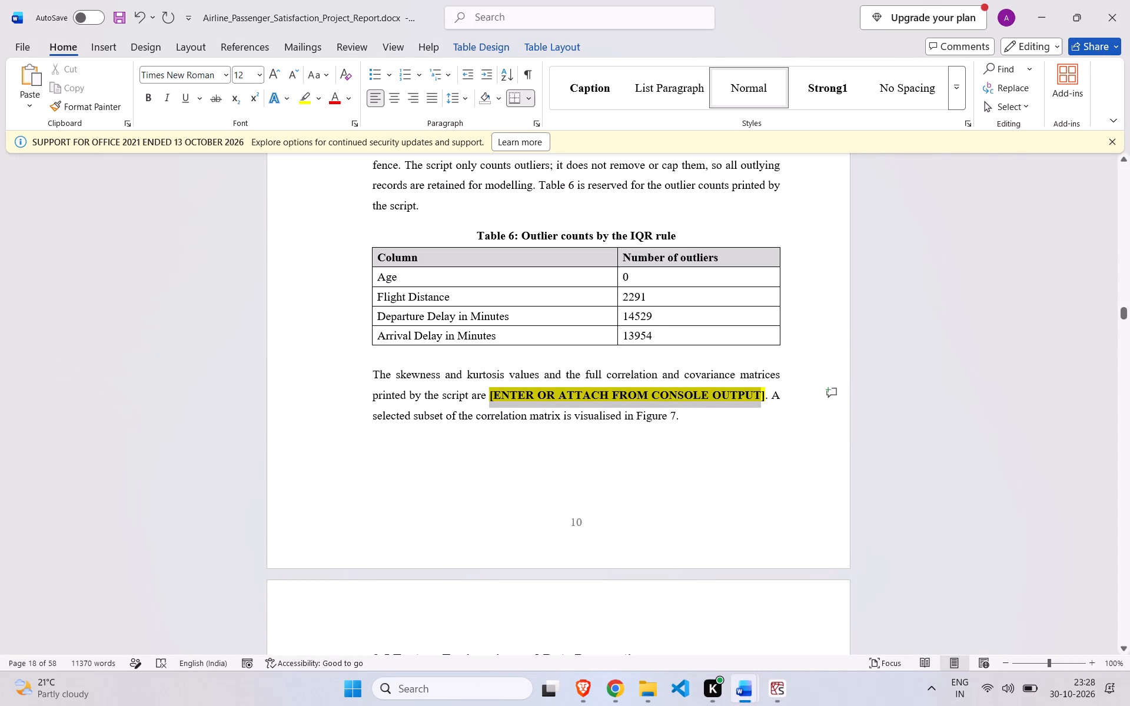
drag(749, 395, 762, 393)
drag(762, 393, 760, 393)
key(BackSpace)
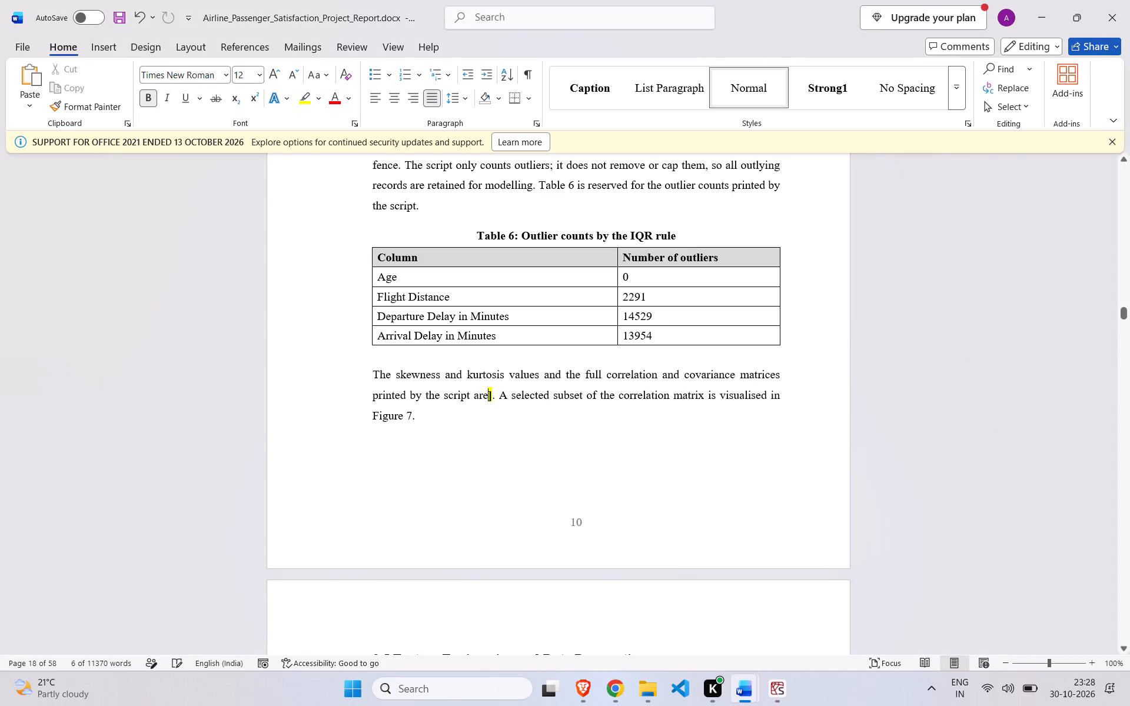
key(Right)
key(BackSpace)
key(BackSpace)
key(BackSpace)
key(BackSpace)
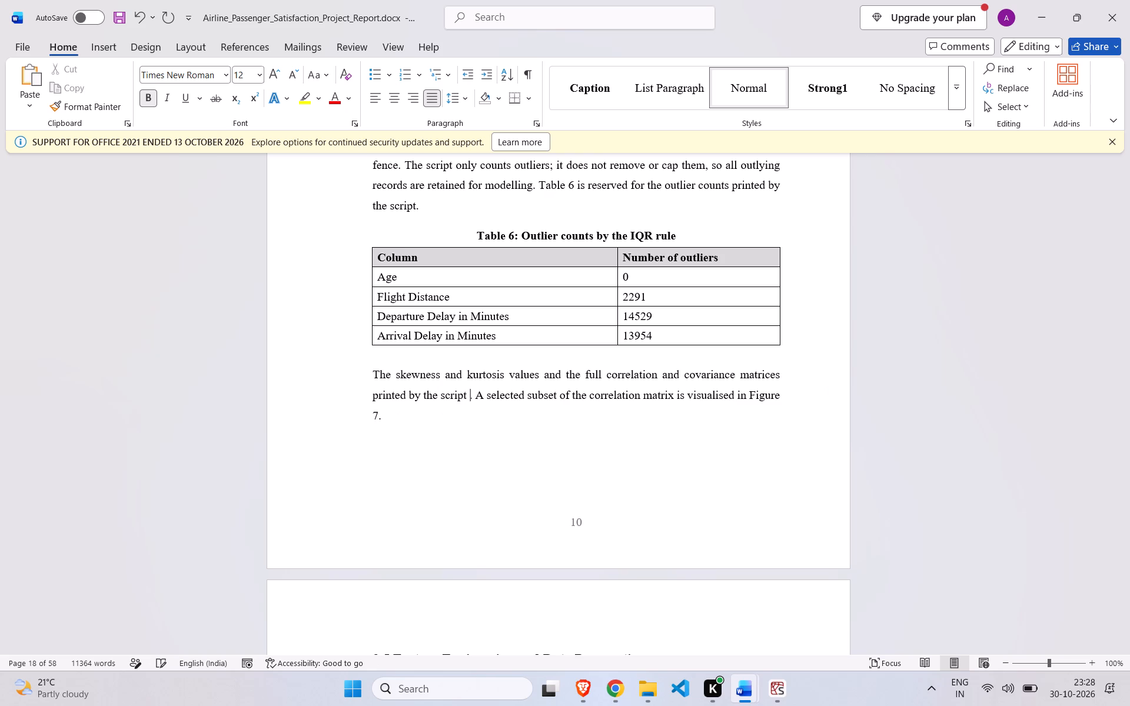
key(BackSpace)
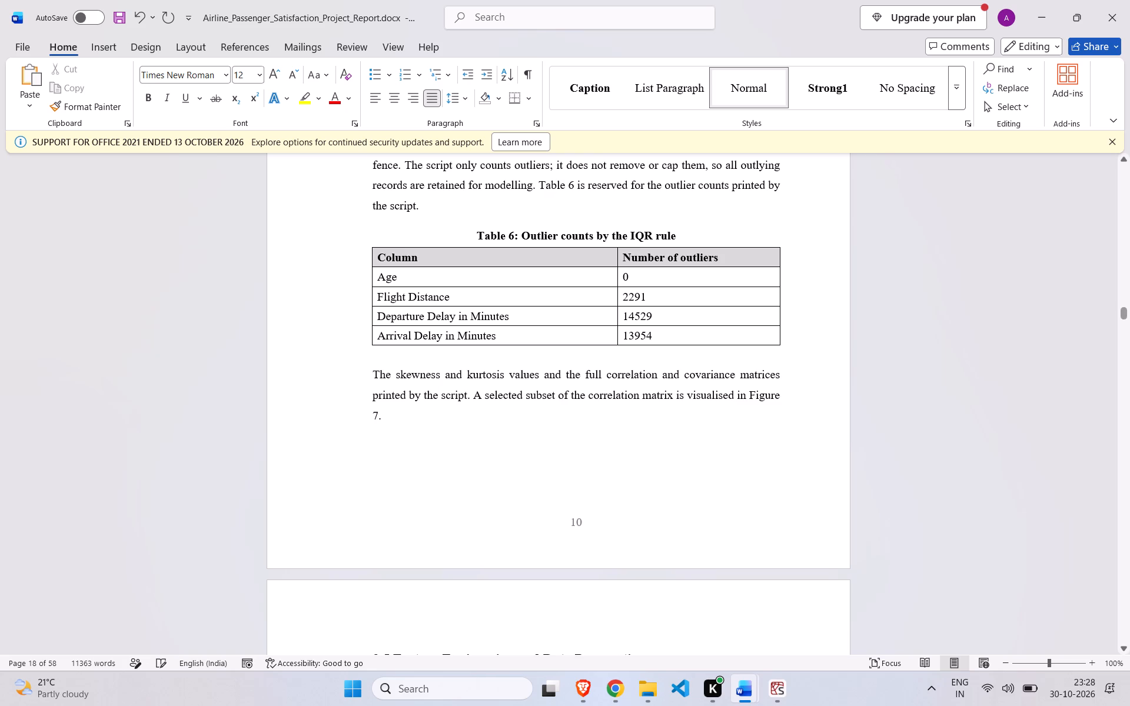
In section 3.5.2, remove "is [ENTER X.shape[1] FROM CONSOLE]" and end the sentence with a period after "features after encoding".
scroll(633, 478, down, 2)
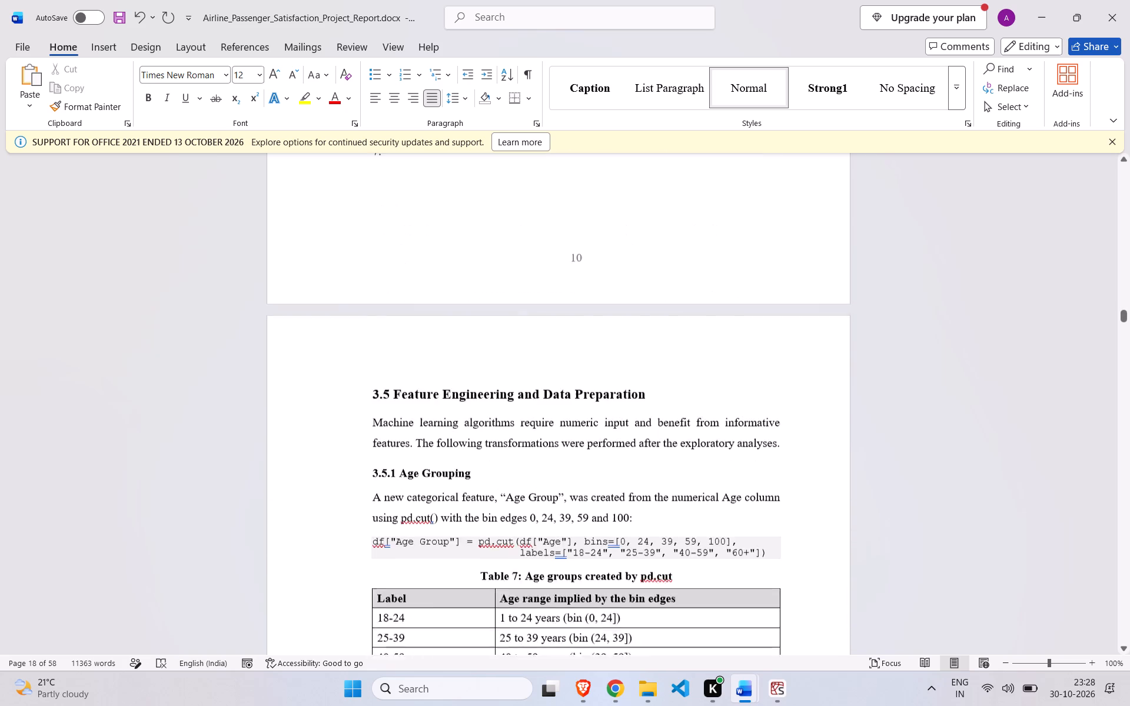
scroll(633, 478, down, 1)
scroll(633, 478, up, 1)
scroll(633, 478, down, 3)
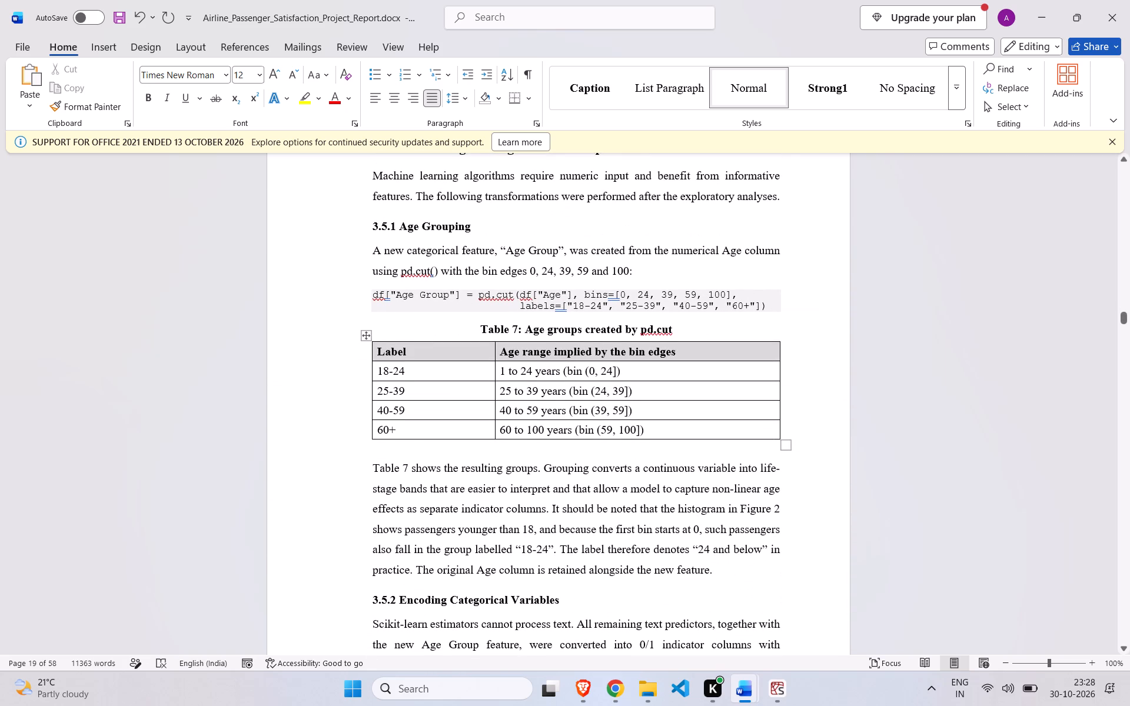
scroll(633, 478, up, 1)
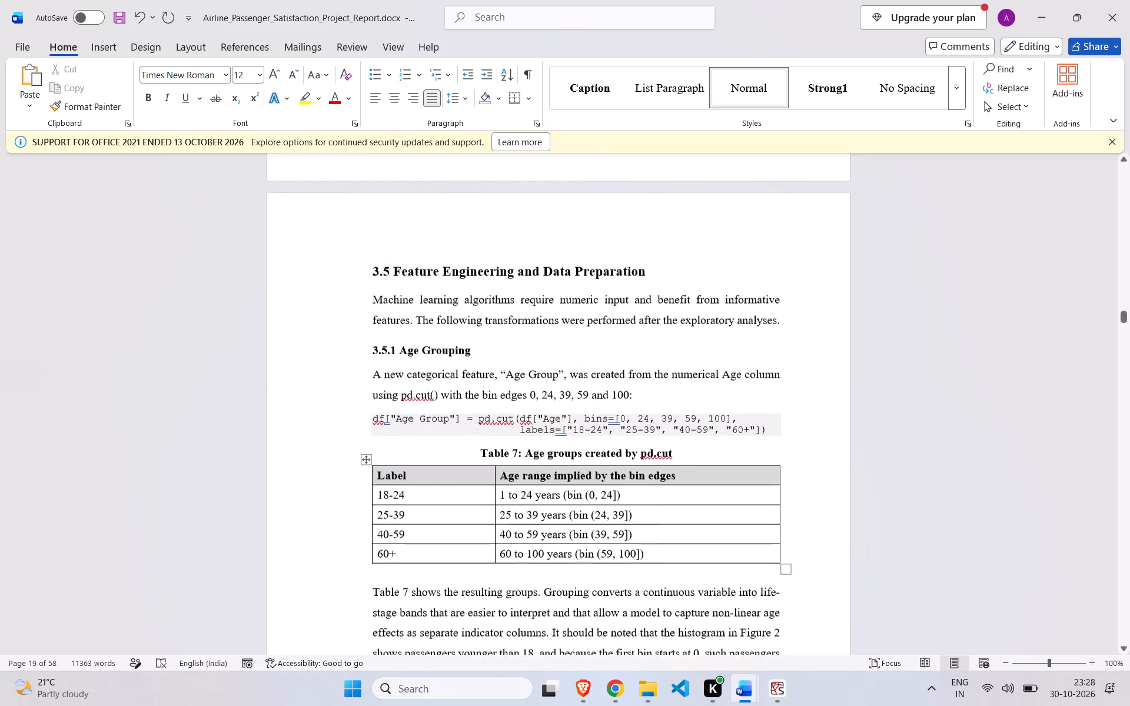
scroll(633, 478, down, 3)
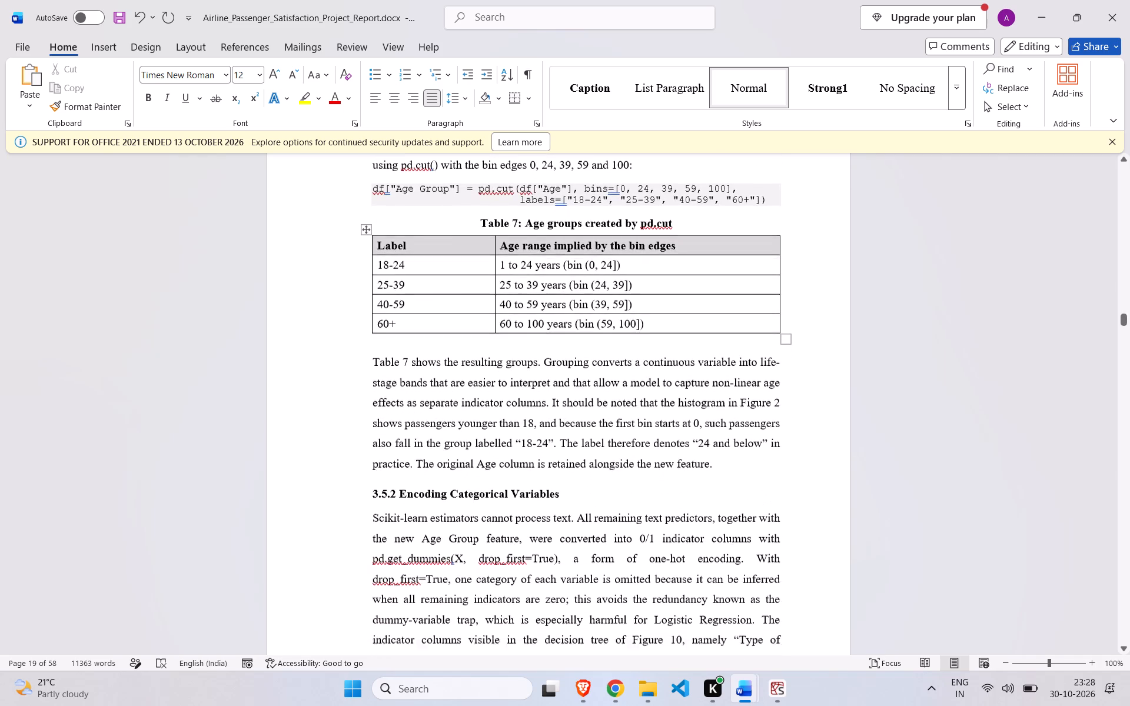
scroll(633, 478, down, 1)
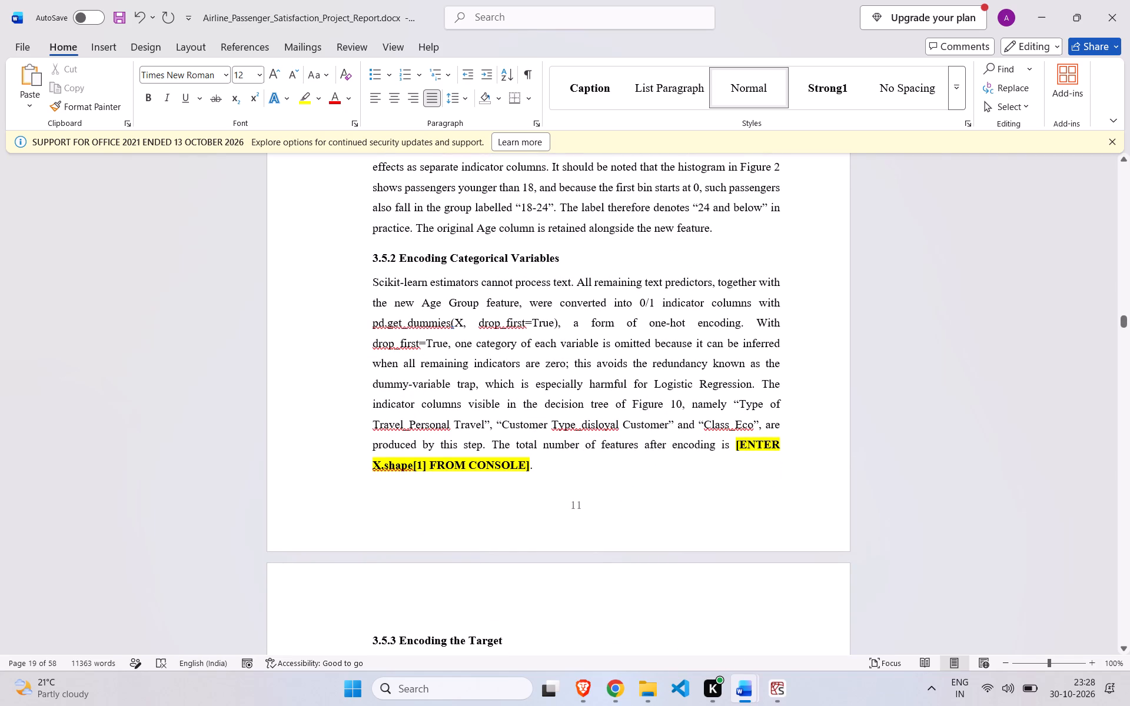
drag(737, 442, 750, 464)
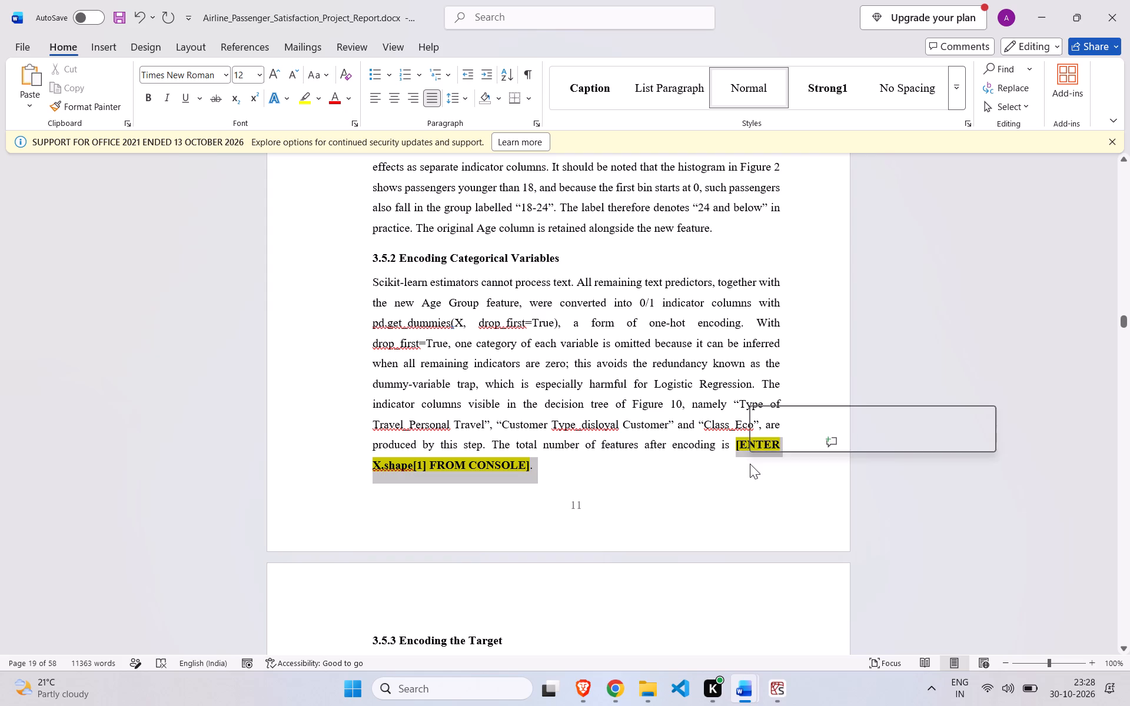
key(BackSpace)
key(BackSpace)
key(BackSpace)
key(BackSpace)
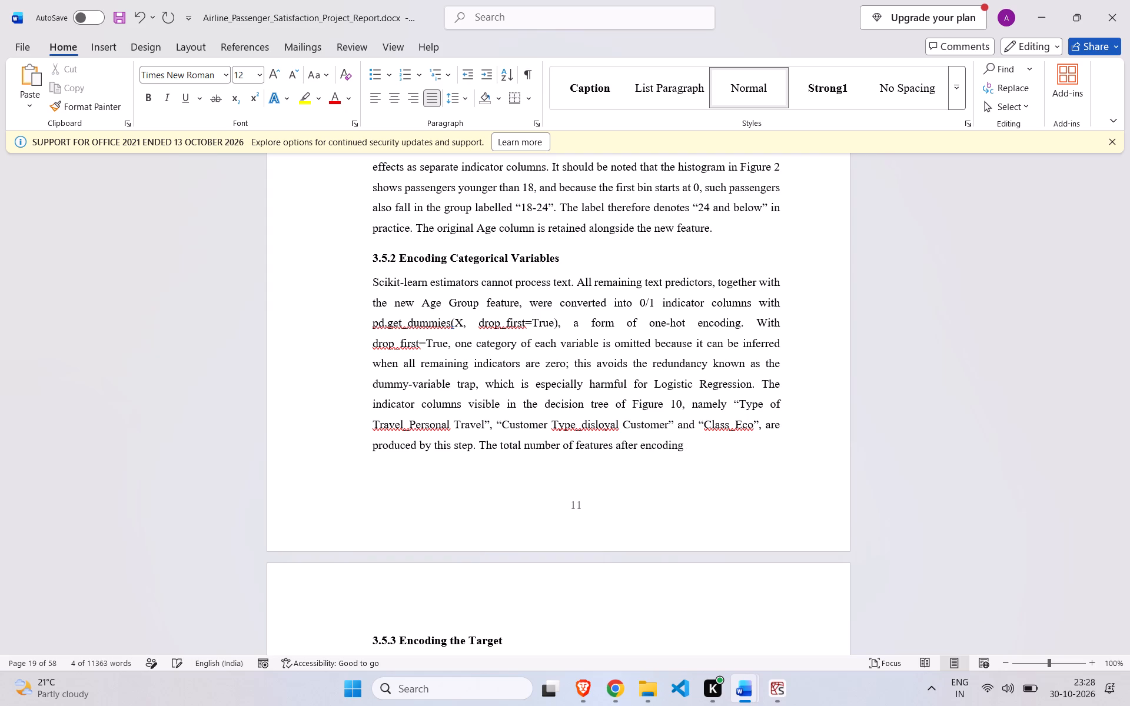
key(period)
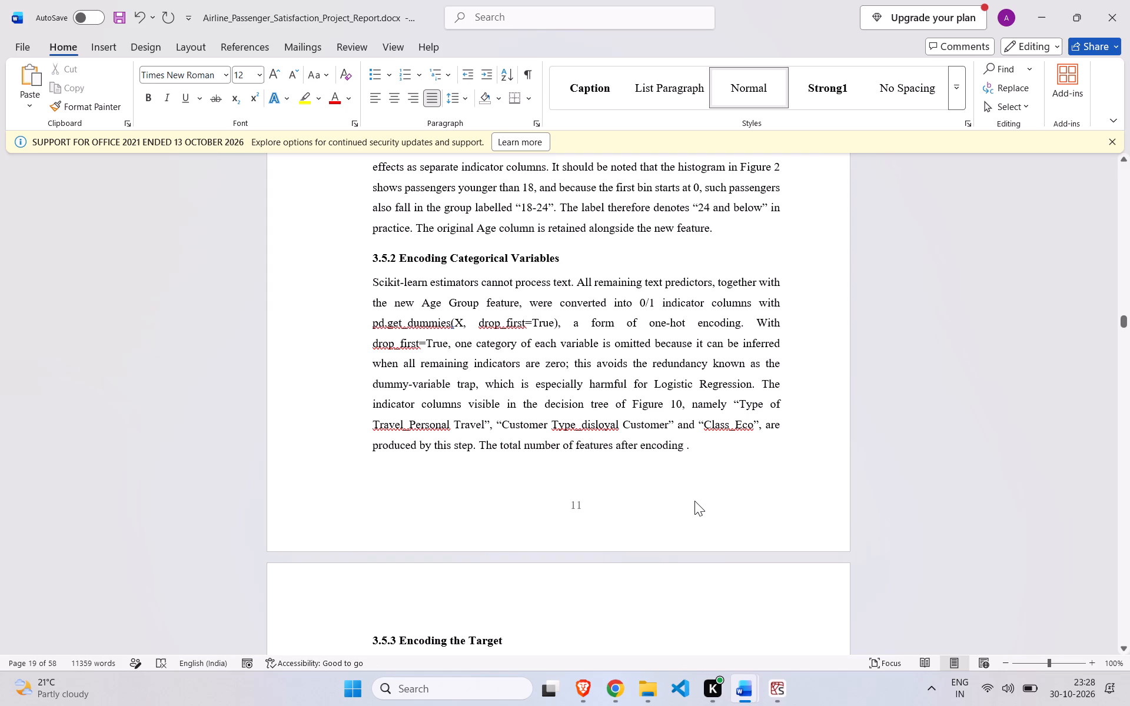
In section 4.1's Analysis Results, remove the [ENTER value_counts OUTPUT] placeholder and its colon, ending the sentence at "from the script.".
scroll(694, 501, down, 4)
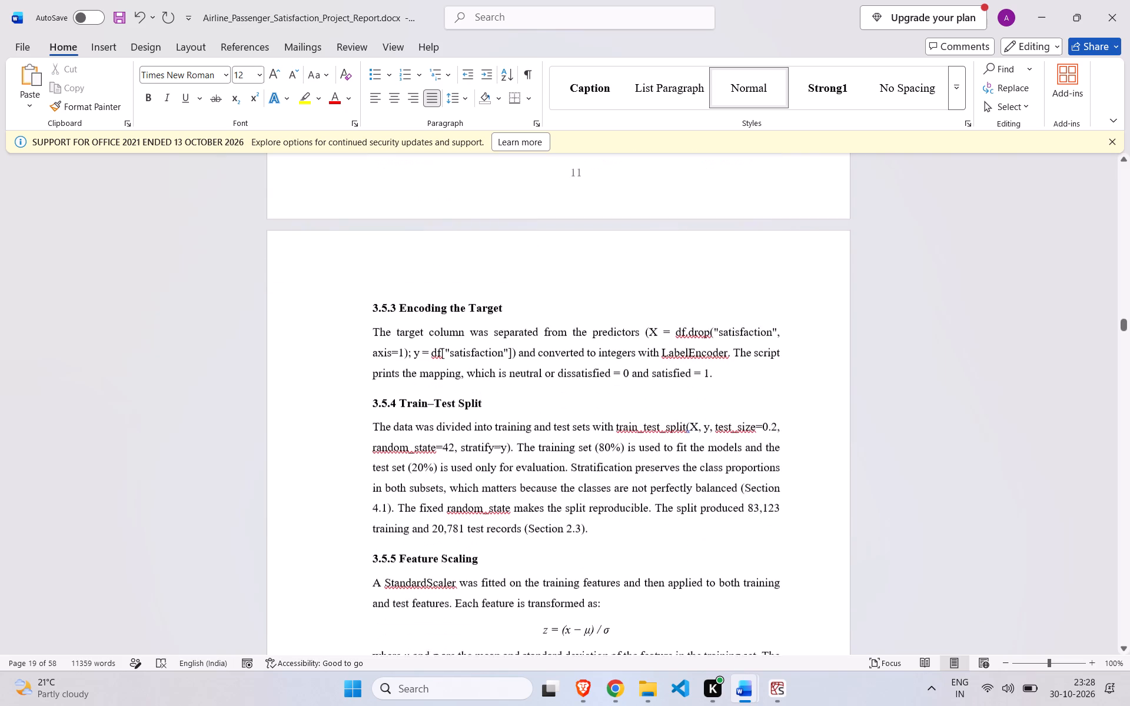
scroll(694, 501, down, 2)
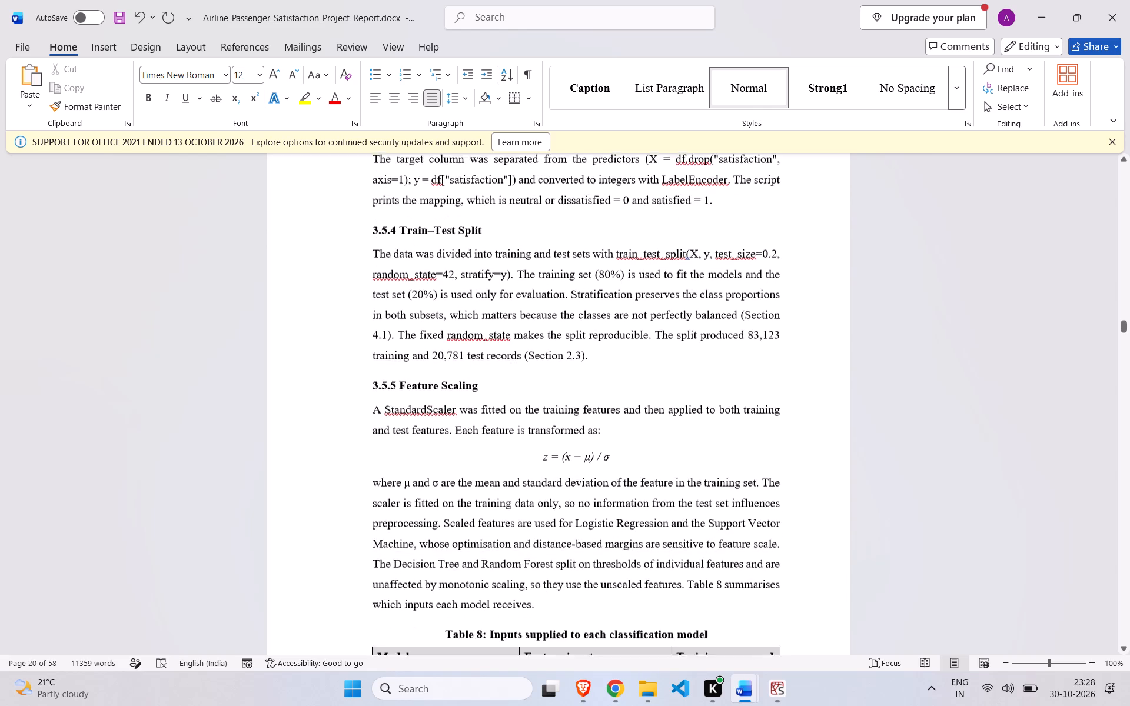
scroll(694, 501, down, 2)
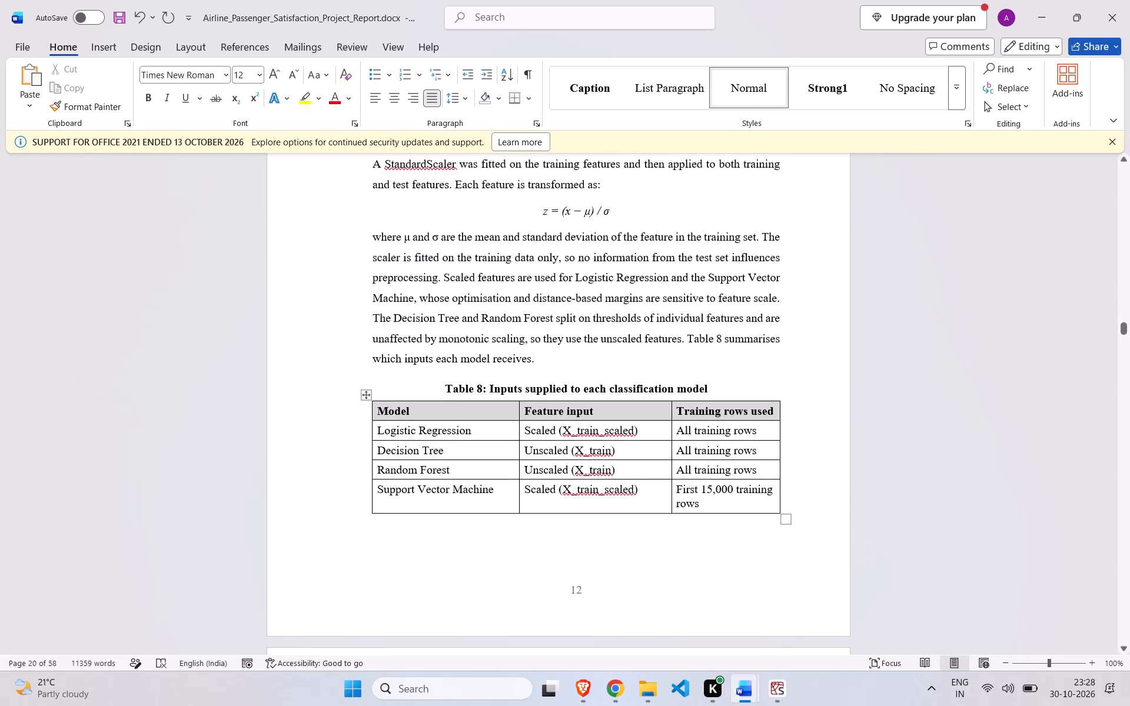
scroll(694, 501, down, 1)
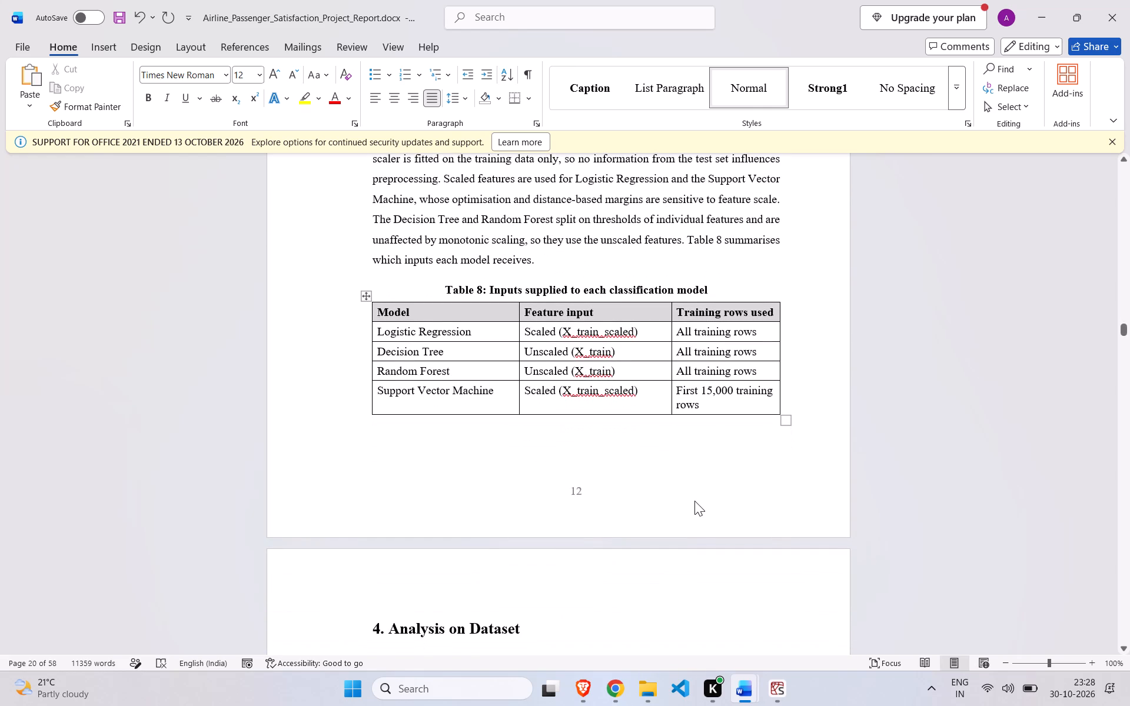
scroll(694, 501, down, 1)
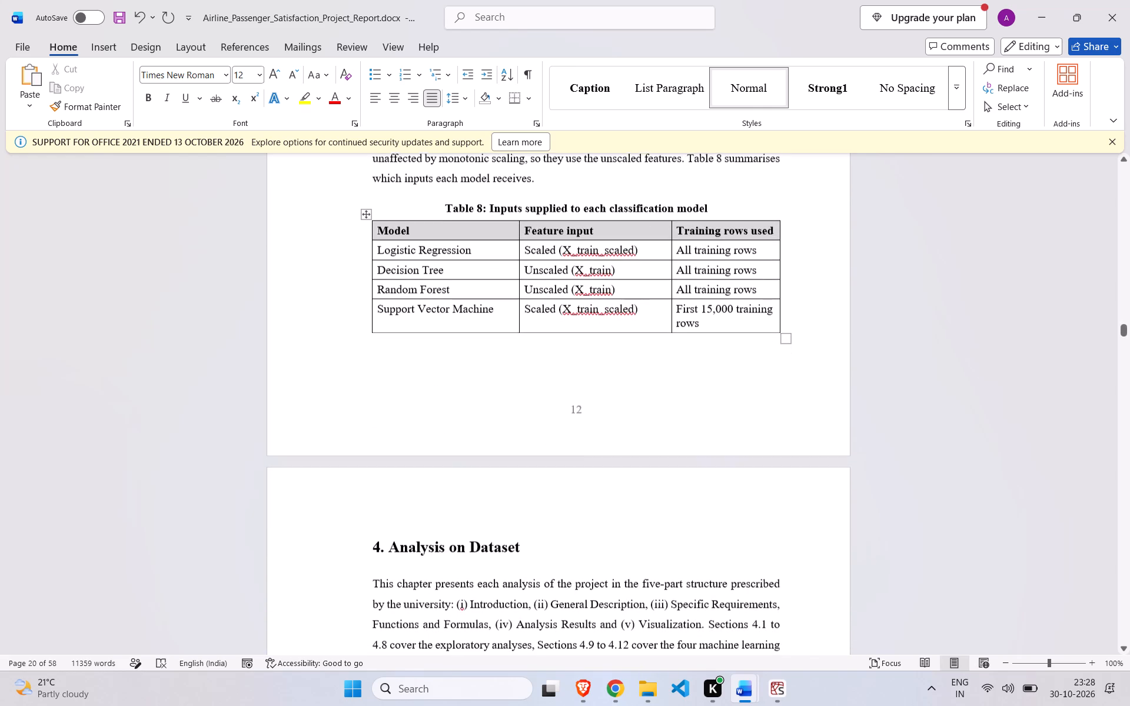
scroll(694, 501, down, 4)
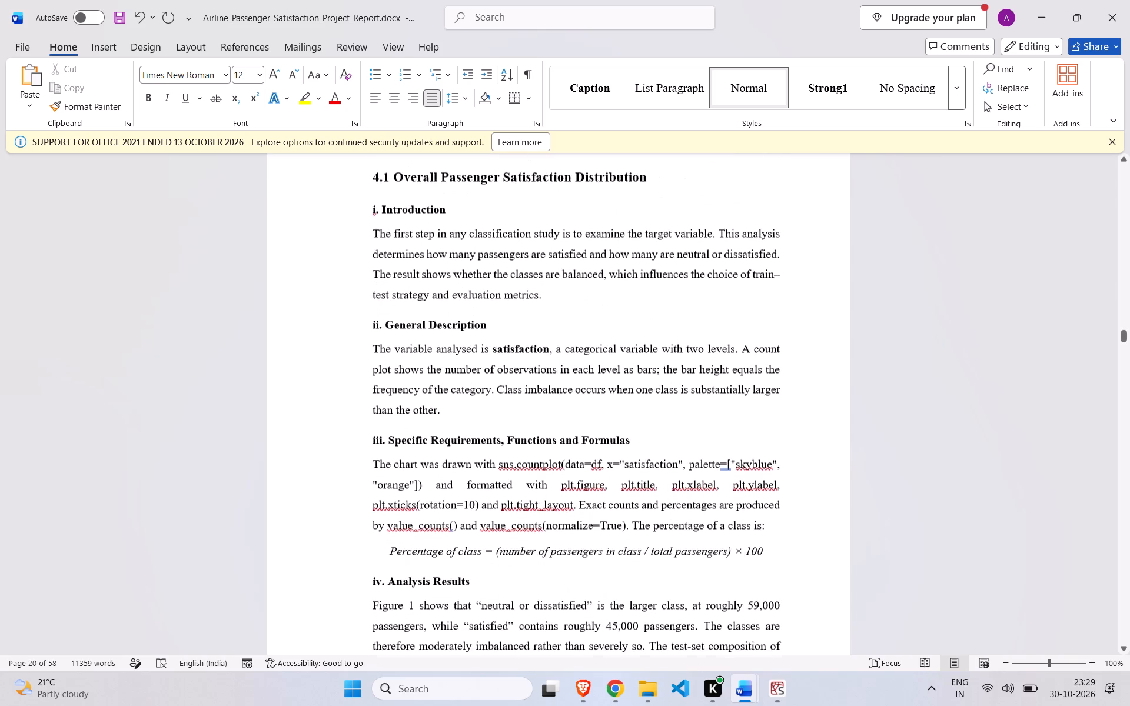
scroll(694, 501, down, 3)
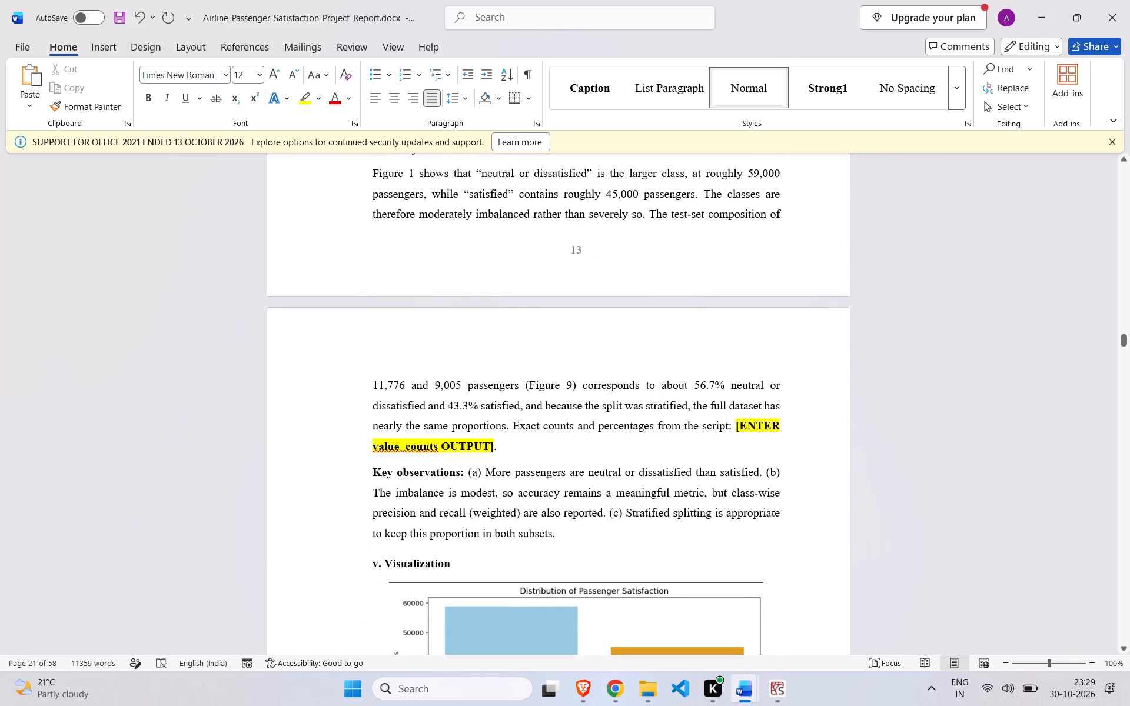
drag(727, 425, 749, 426)
drag(749, 426, 782, 444)
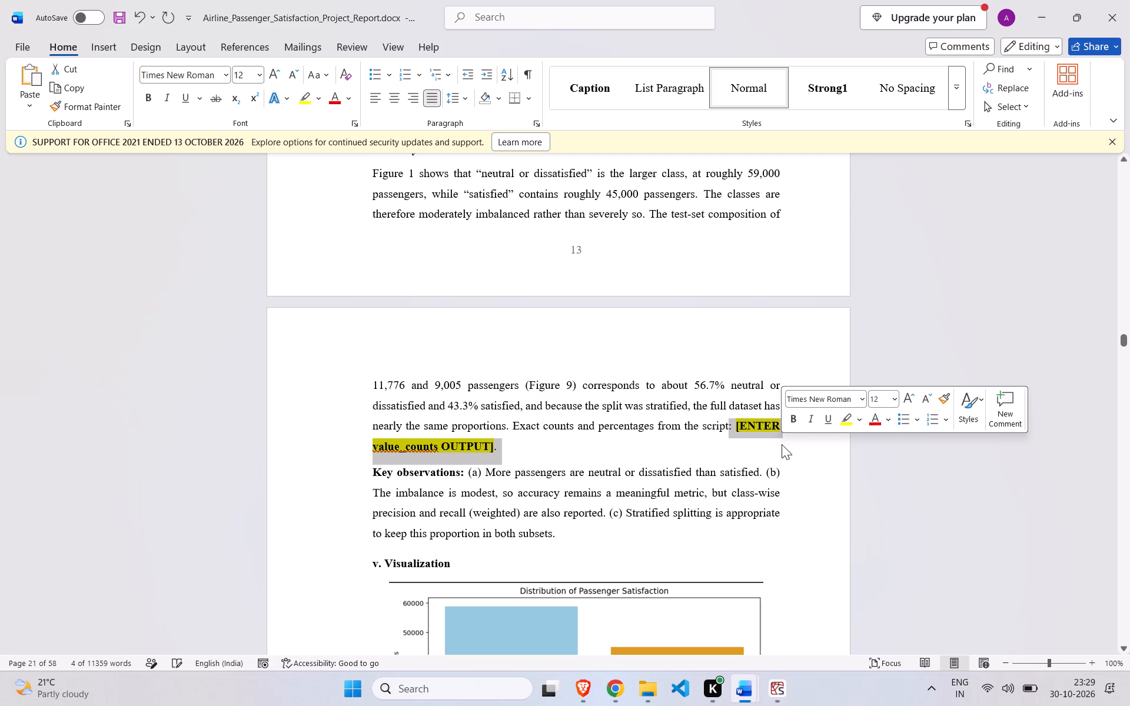
key(BackSpace)
key(period)
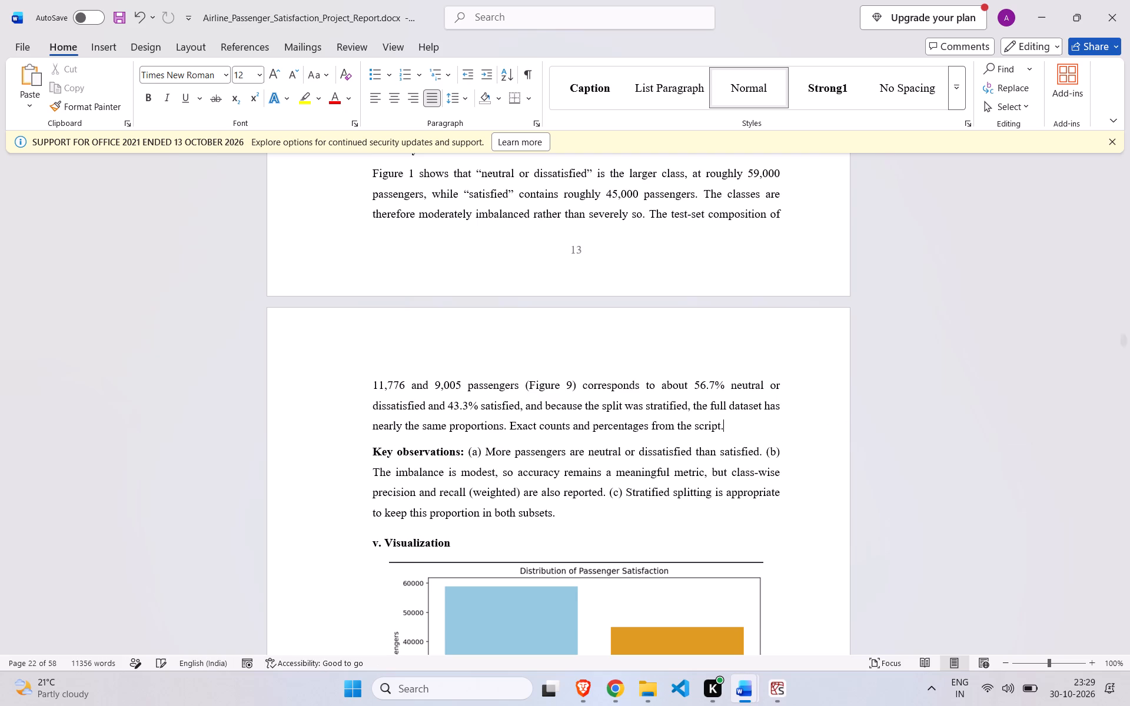
In section 4.3's Analysis Results, remove the [ENTER crosstab(normalize="index") OUTPUT] placeholder and its colon, ending the sentence at "within each class.".
scroll(600, 476, down, 2)
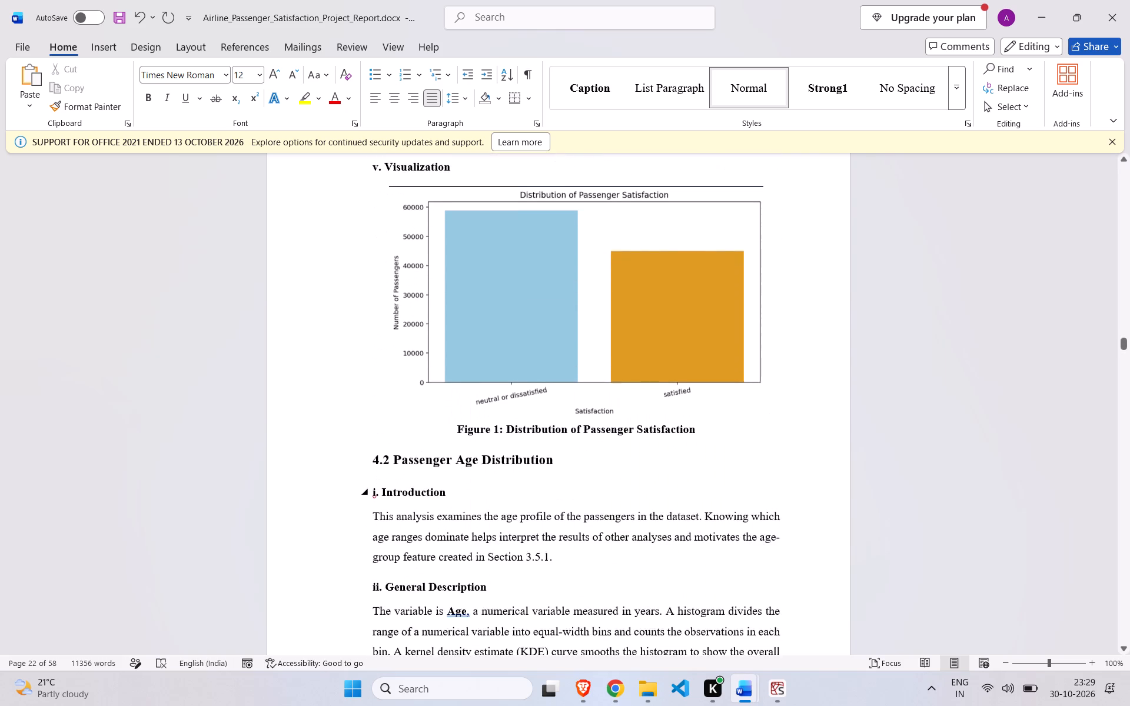
scroll(600, 476, down, 4)
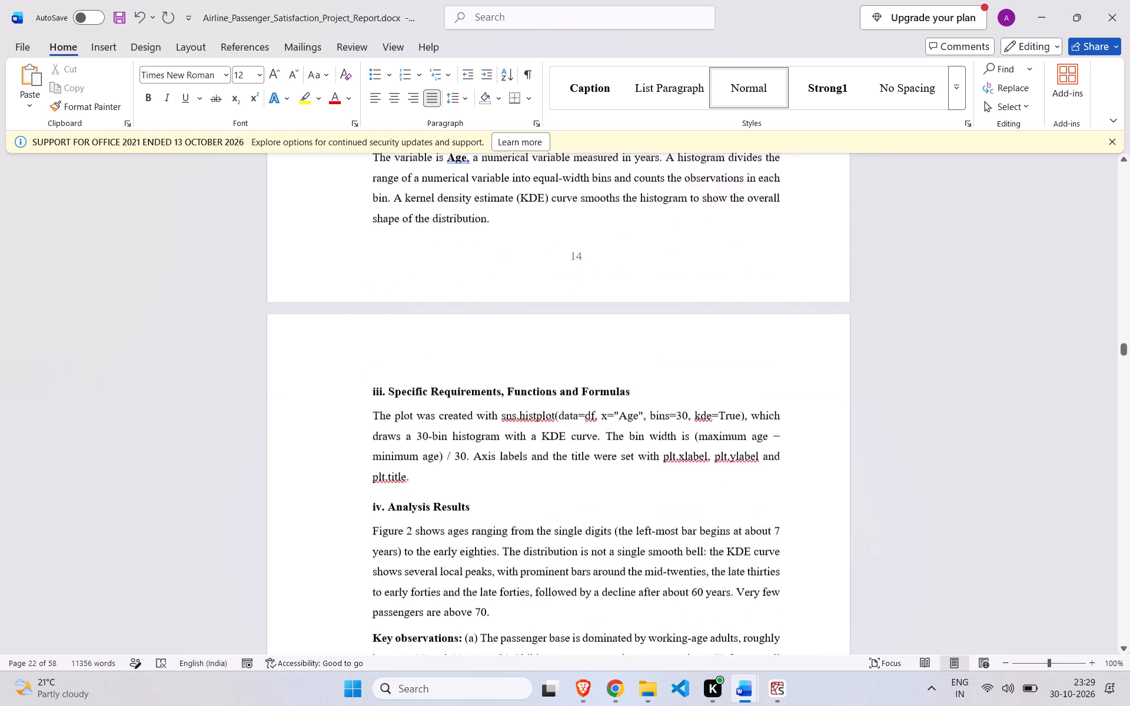
scroll(600, 476, down, 4)
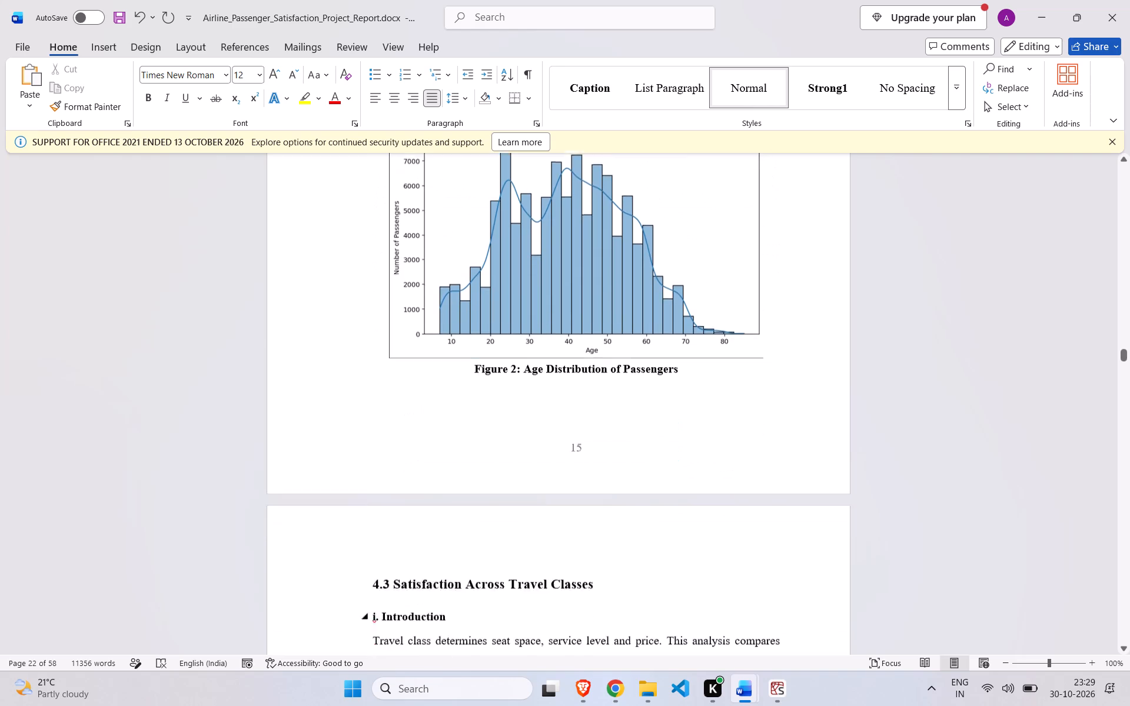
scroll(600, 476, down, 2)
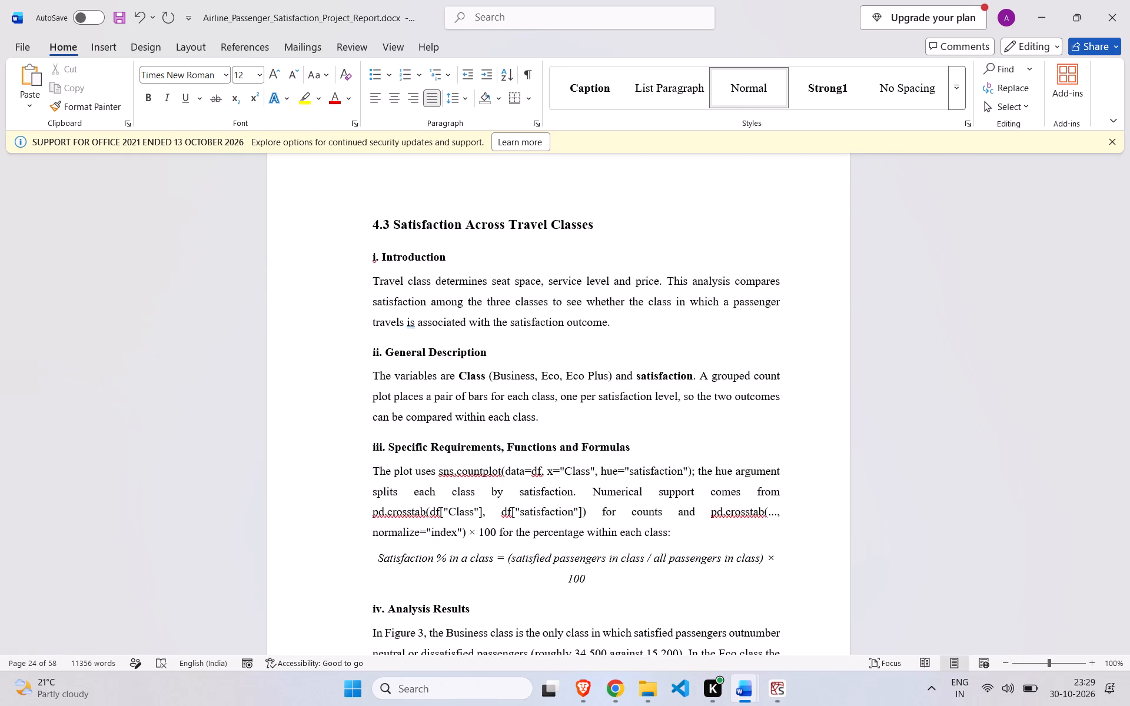
scroll(600, 476, down, 1)
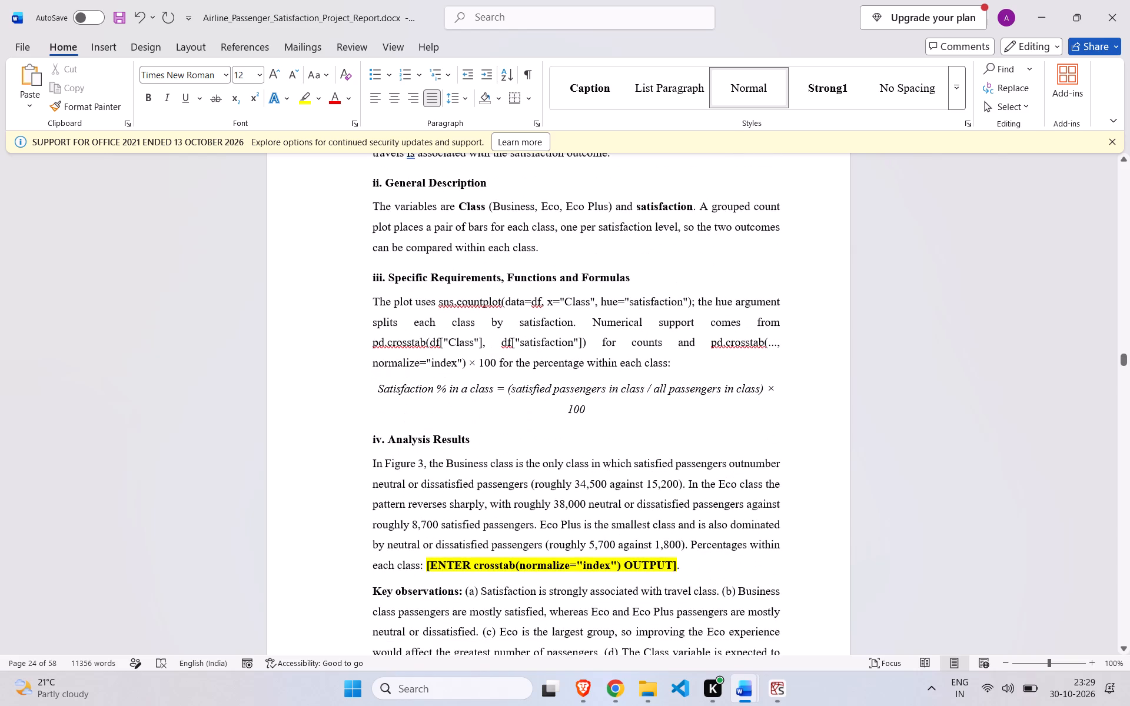
scroll(600, 476, down, 2)
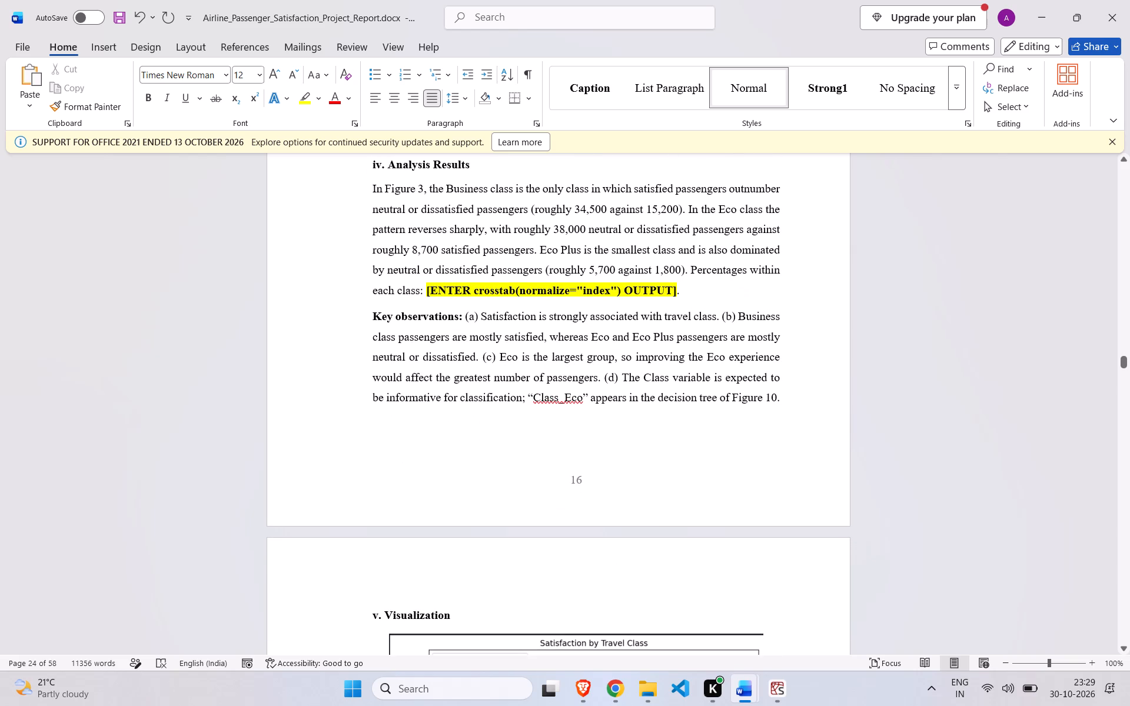
drag(423, 294, 489, 291)
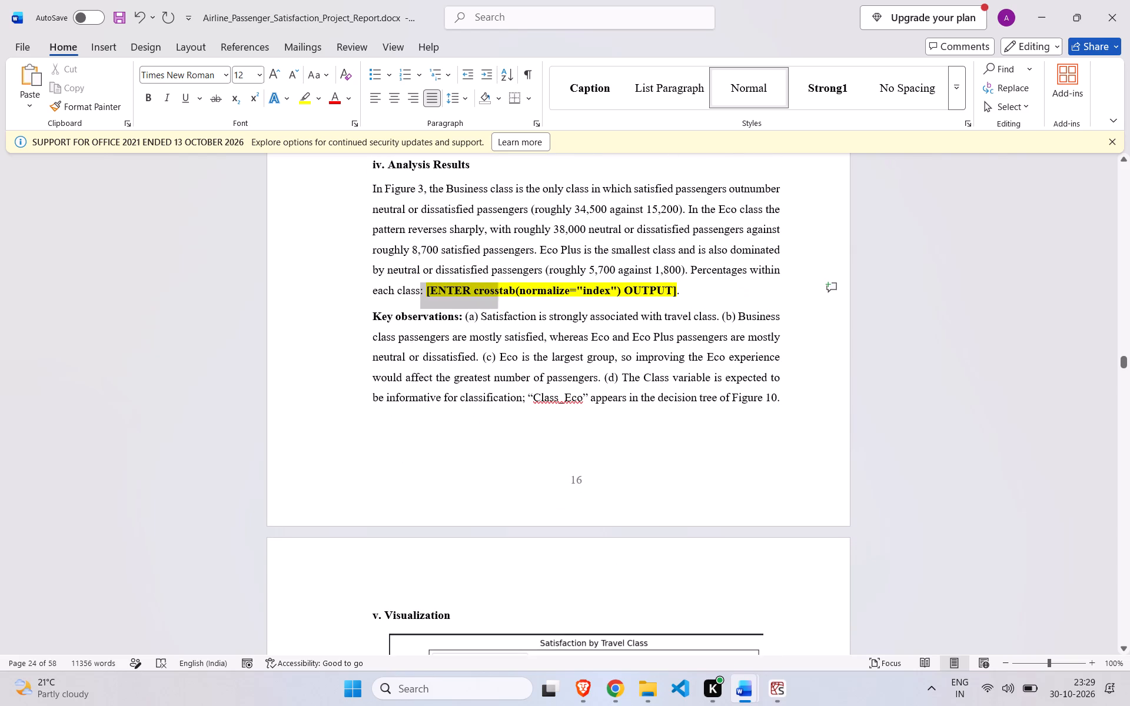
drag(489, 291, 679, 285)
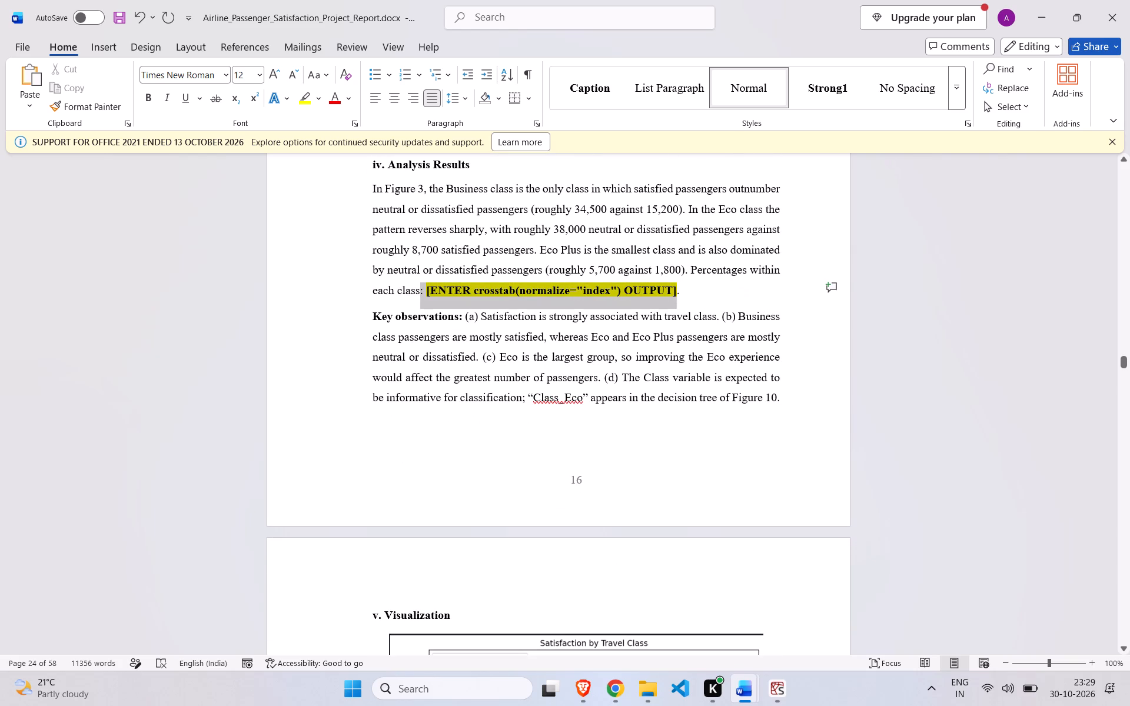
drag(679, 285, 683, 285)
key(BackSpace)
key(BackSpace)
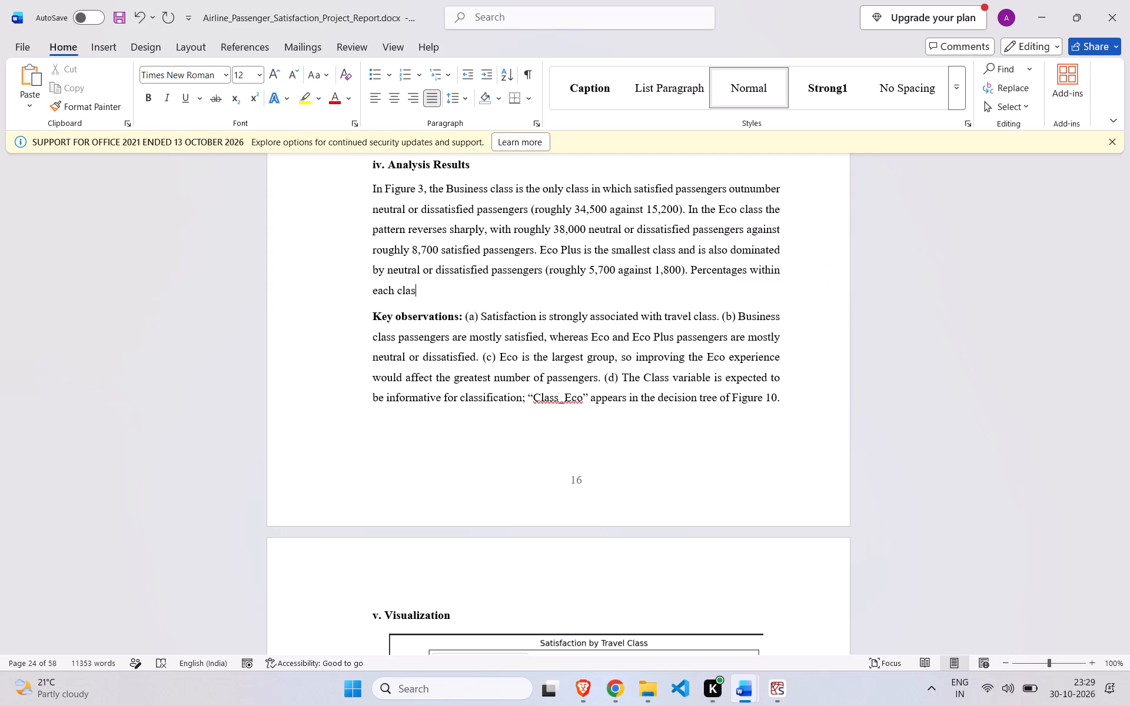
text(s.)
scroll(632, 319, down, 2)
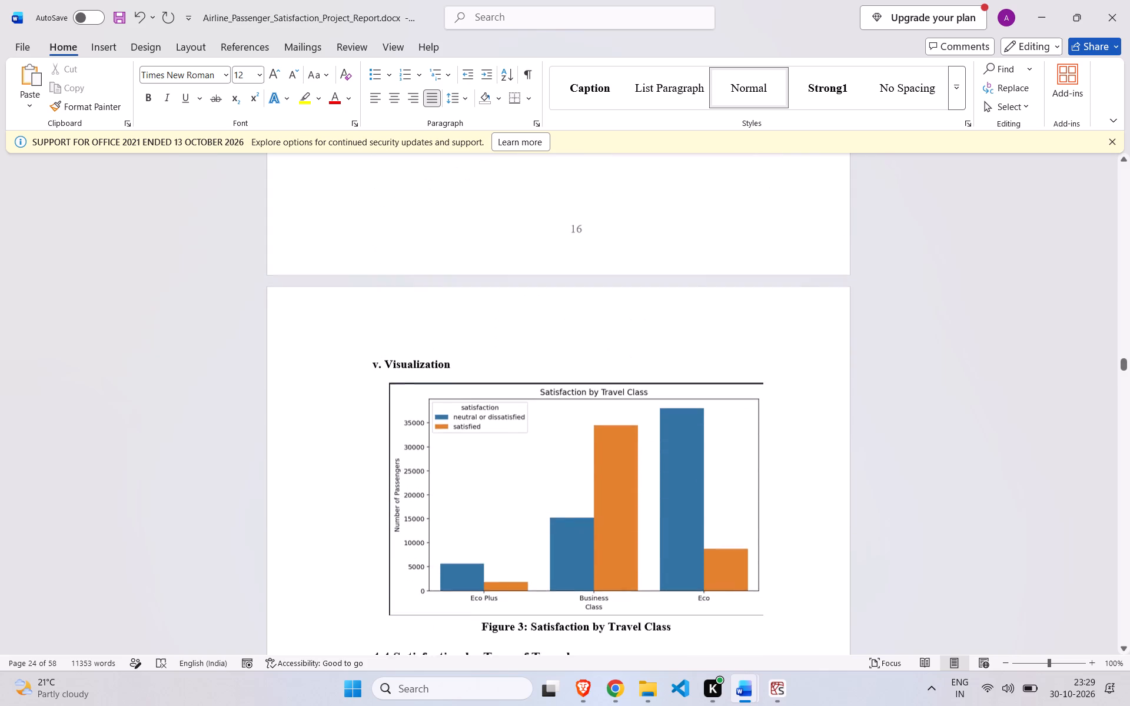
In section 4.4's Analysis Results, remove the [ENTER crosstab(normalize="index") OUTPUT] placeholder and its colon, ending the sentence at "within each travel type.".
scroll(632, 319, down, 5)
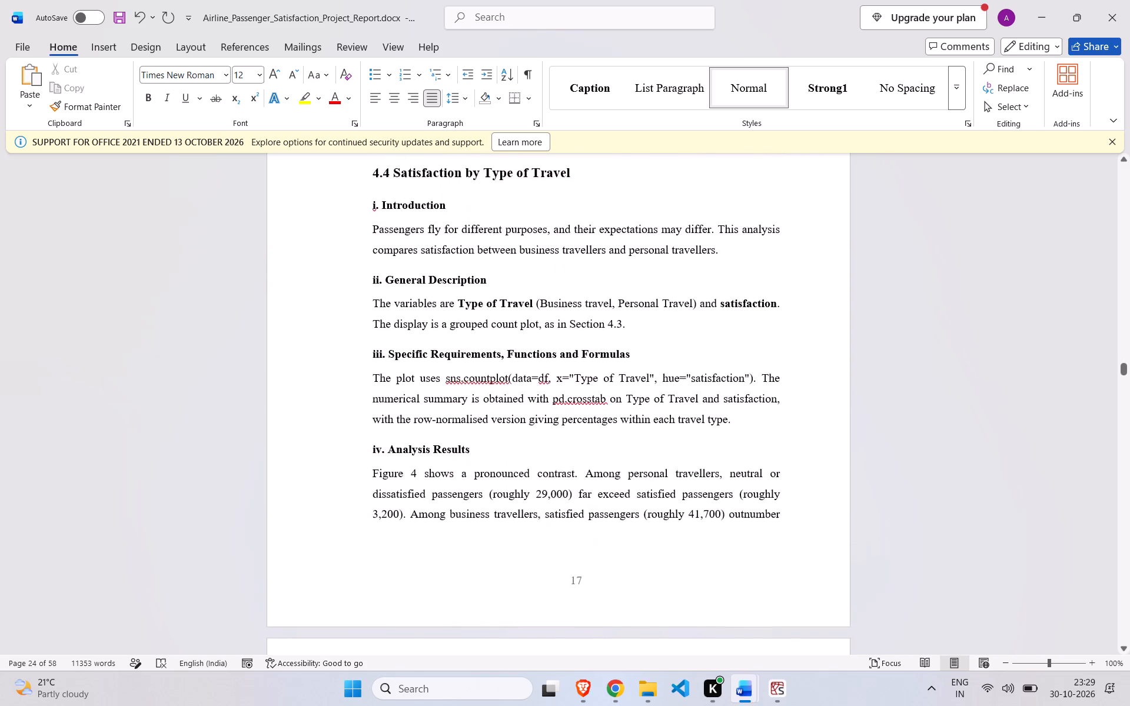
scroll(632, 319, down, 3)
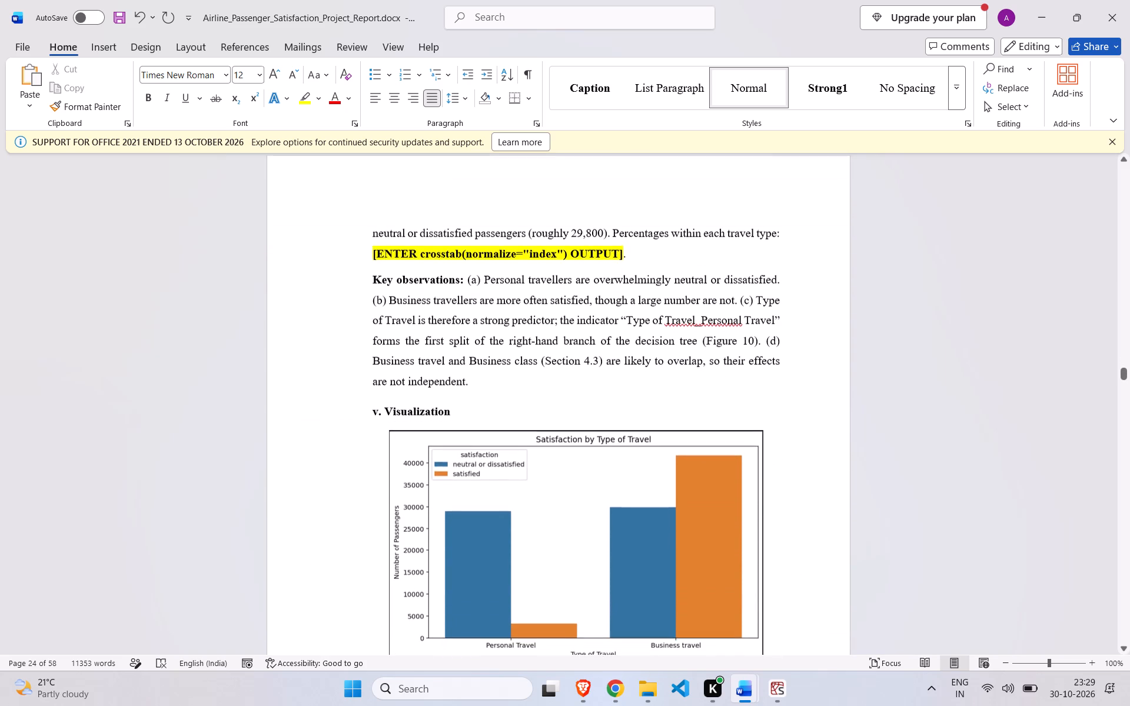
drag(622, 249, 375, 245)
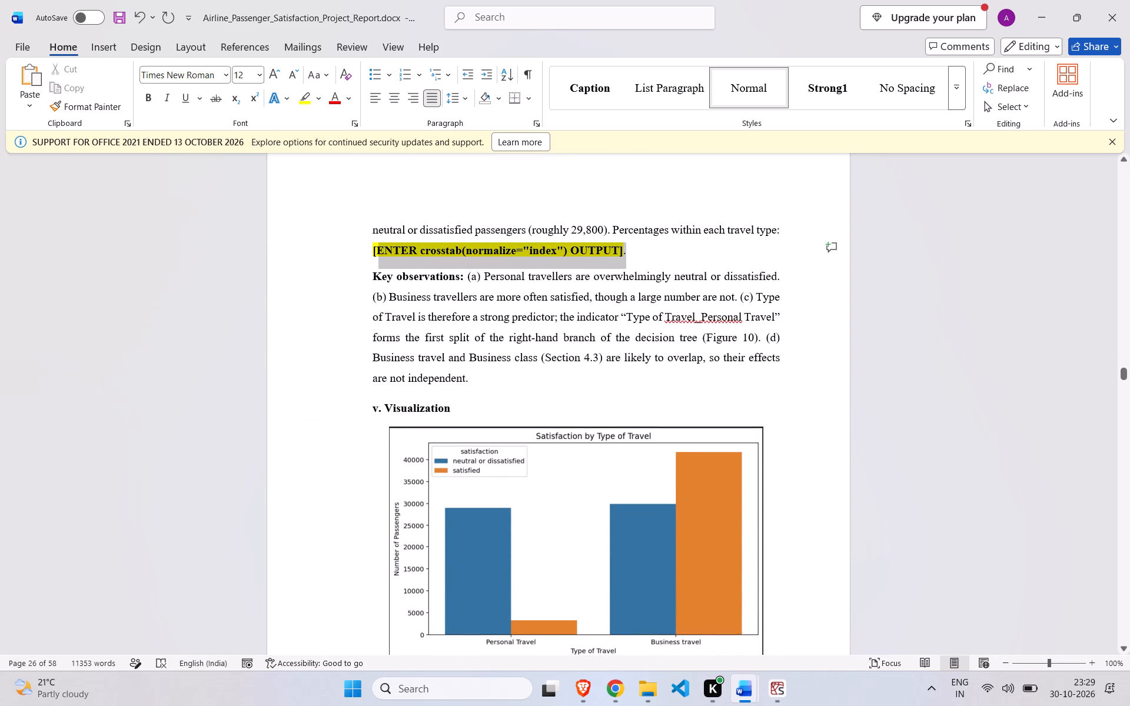
drag(375, 245, 374, 244)
key(BackSpace)
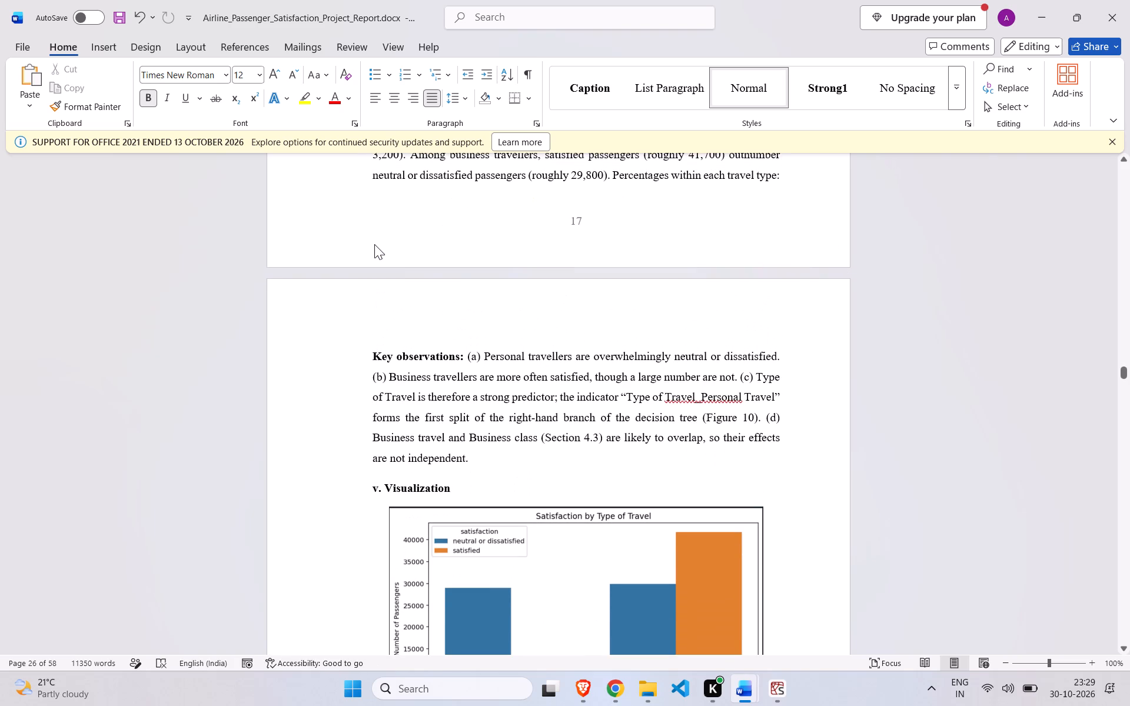
key(BackSpace)
key(BackSpace)
key(period)
key(BackSpace)
key(BackSpace)
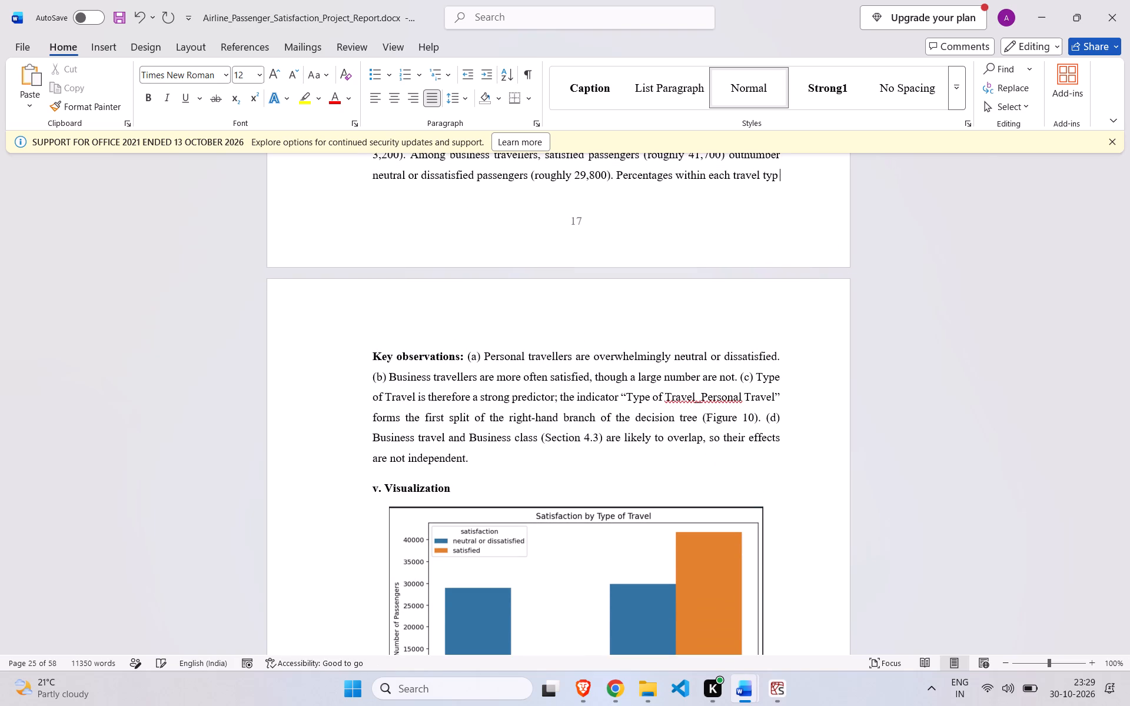
text(e.)
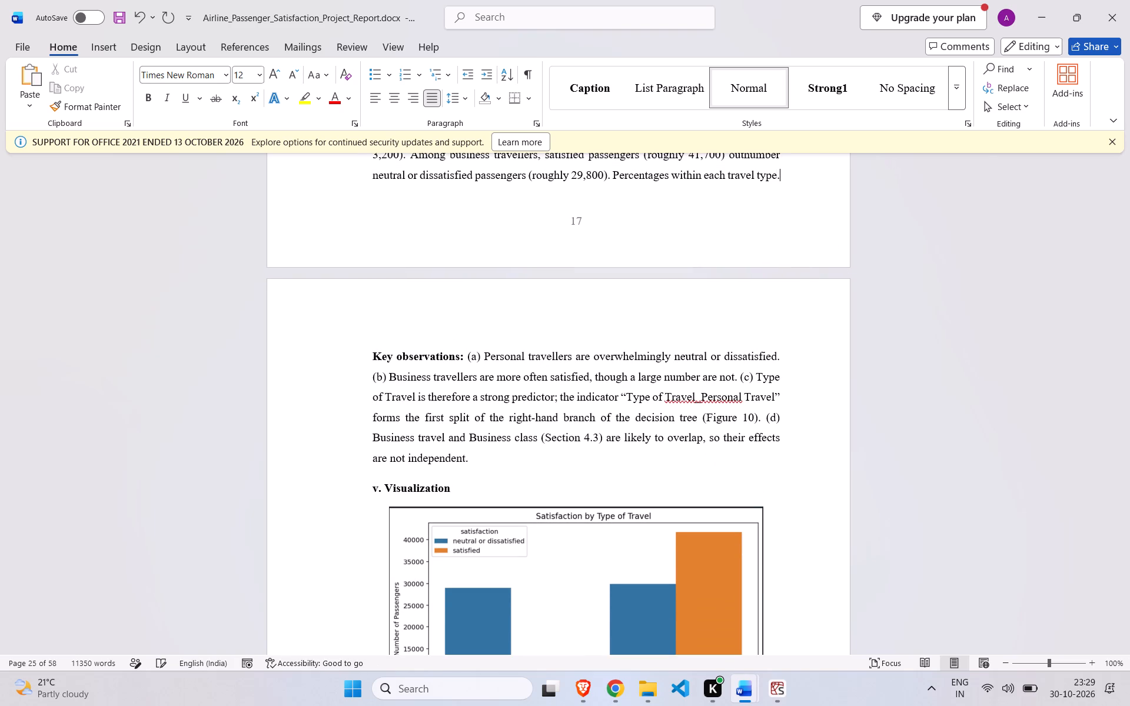
In section 4.6's Analysis Results, remove the [ENTER TABLE FROM OUTPUT] placeholder, ending the sentence at "under Objective 4.".
scroll(274, 389, right, 1)
scroll(501, 387, down, 1)
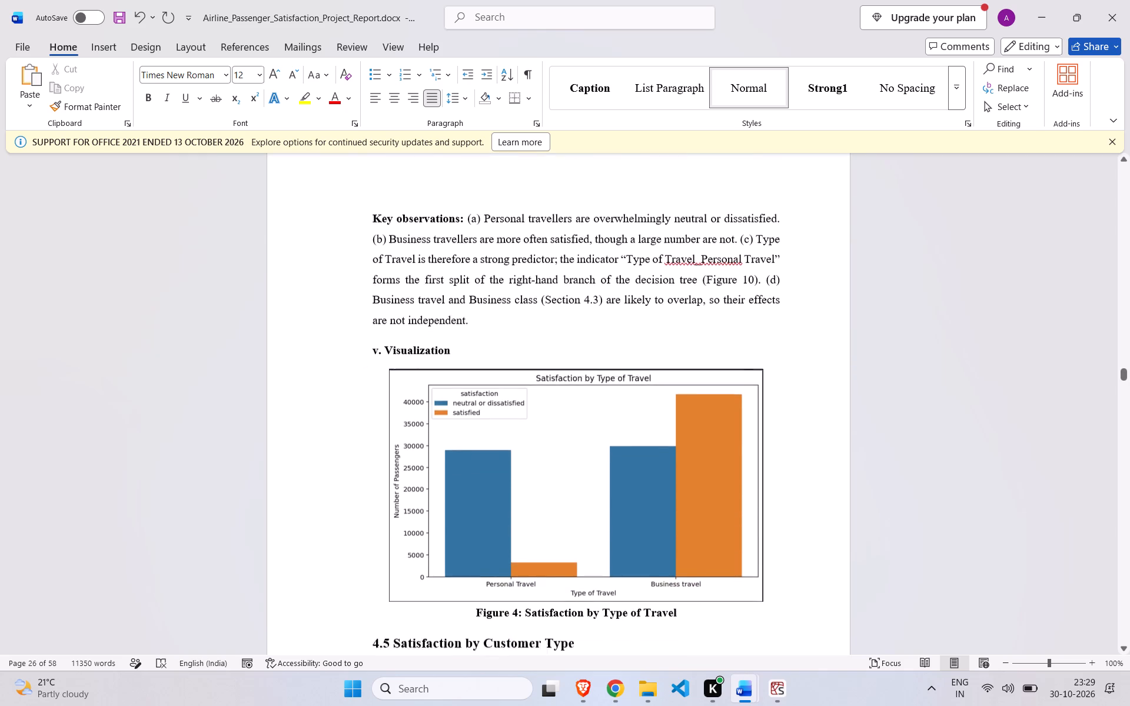
scroll(501, 387, down, 4)
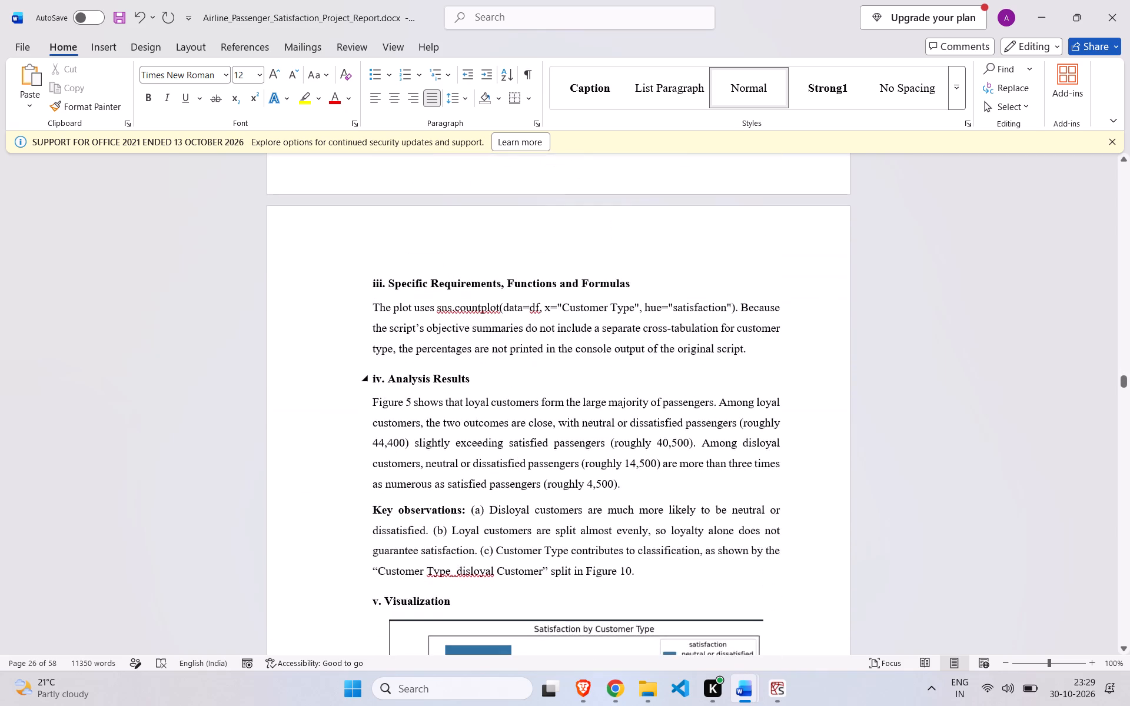
scroll(501, 387, down, 6)
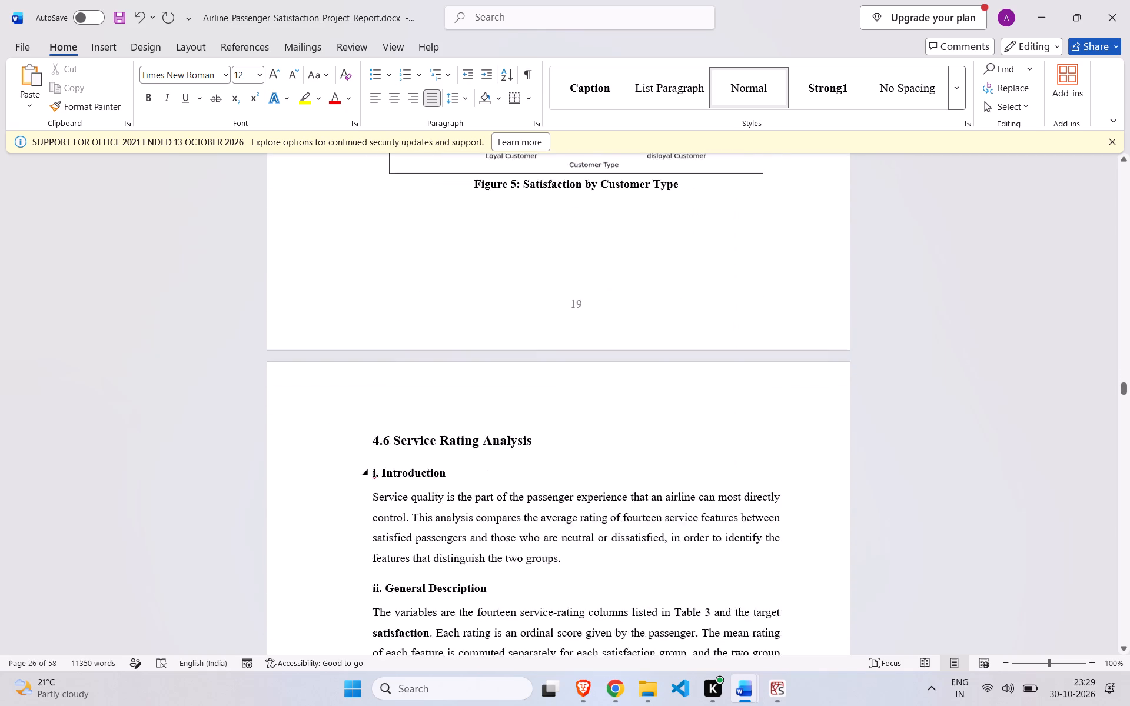
scroll(501, 387, down, 2)
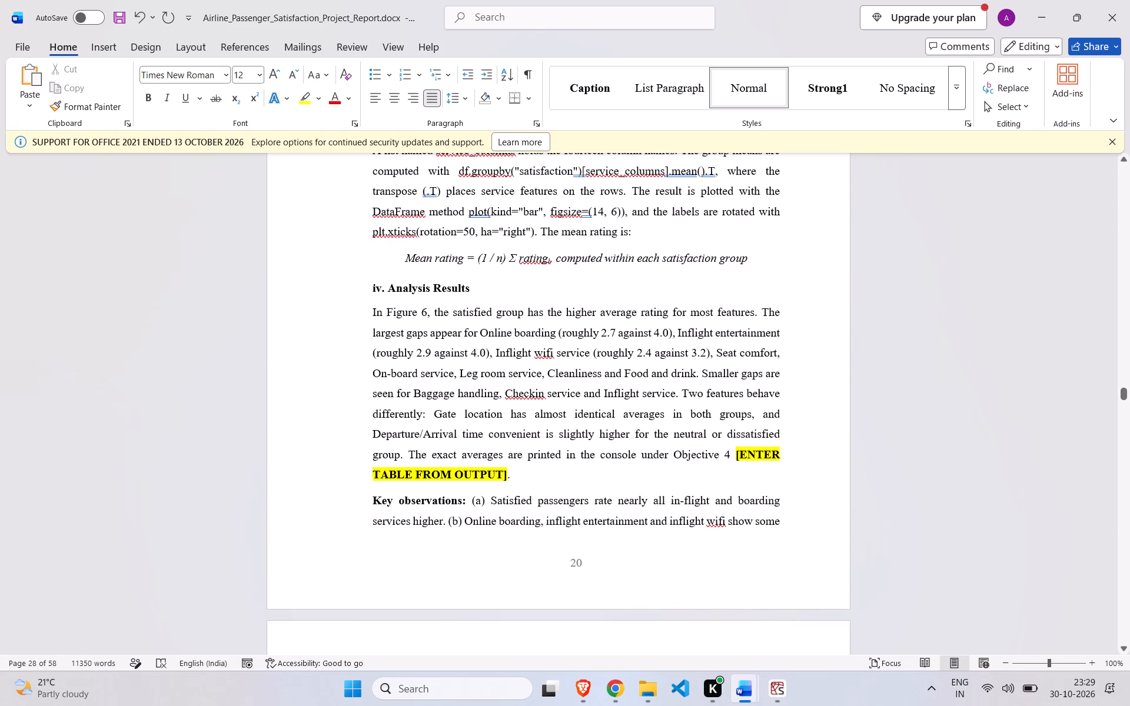
drag(733, 452, 755, 470)
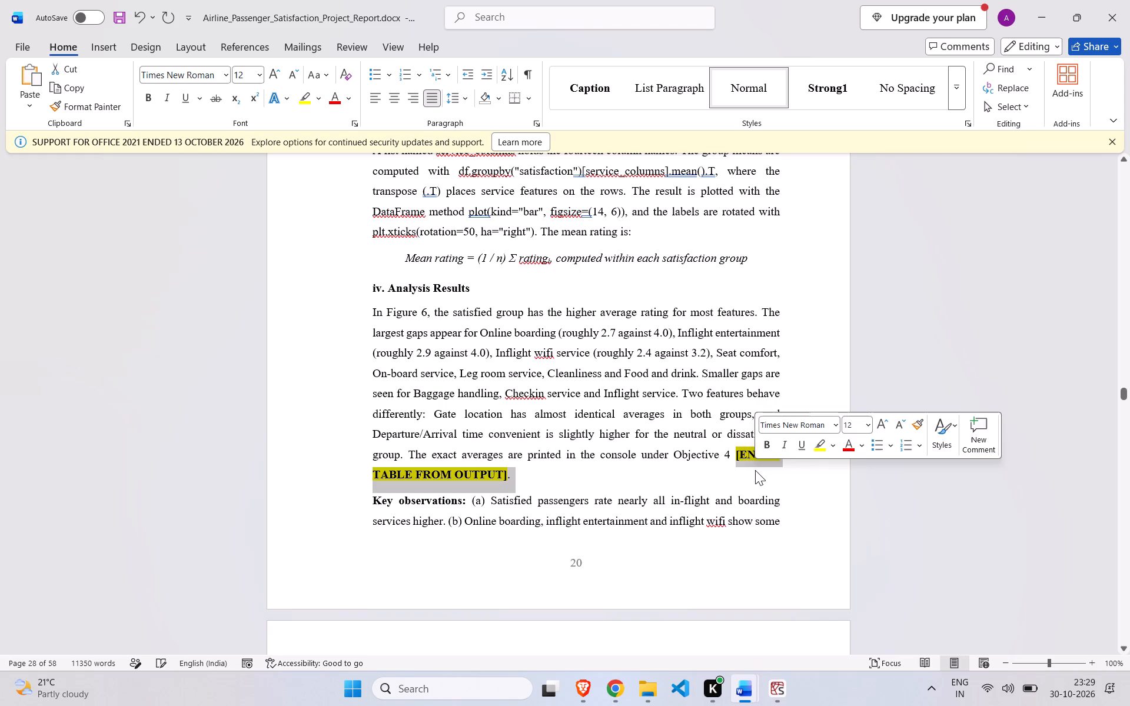
key(BackSpace)
key(BackSpace)
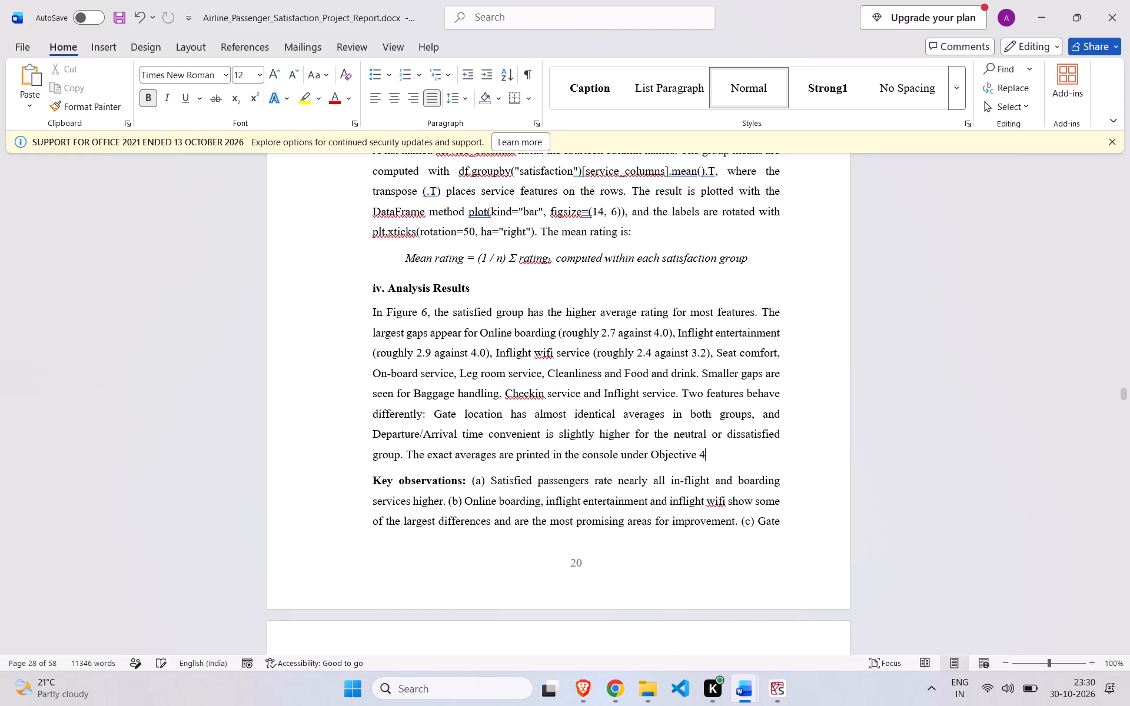
key(period)
In section 4.8's Analysis Results, remove the [ENTER groupby MEAN OUTPUT] placeholder and its colon, ending the sentence at "The mean delays by group.".
scroll(709, 479, down, 5)
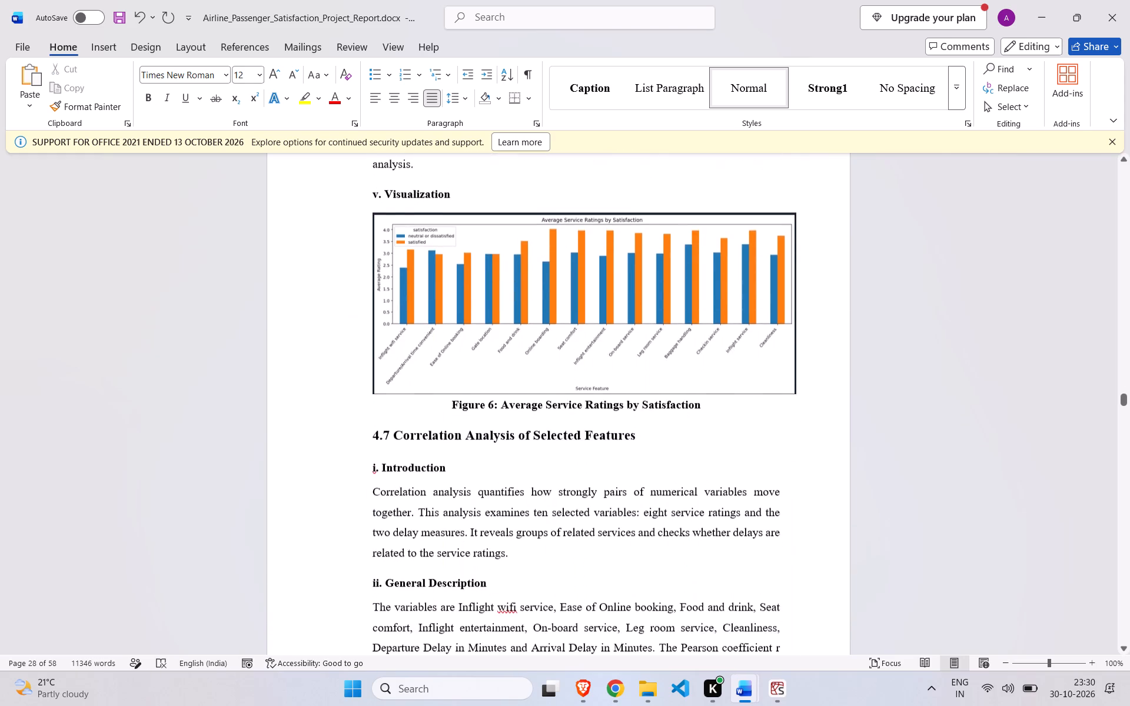
scroll(709, 479, down, 5)
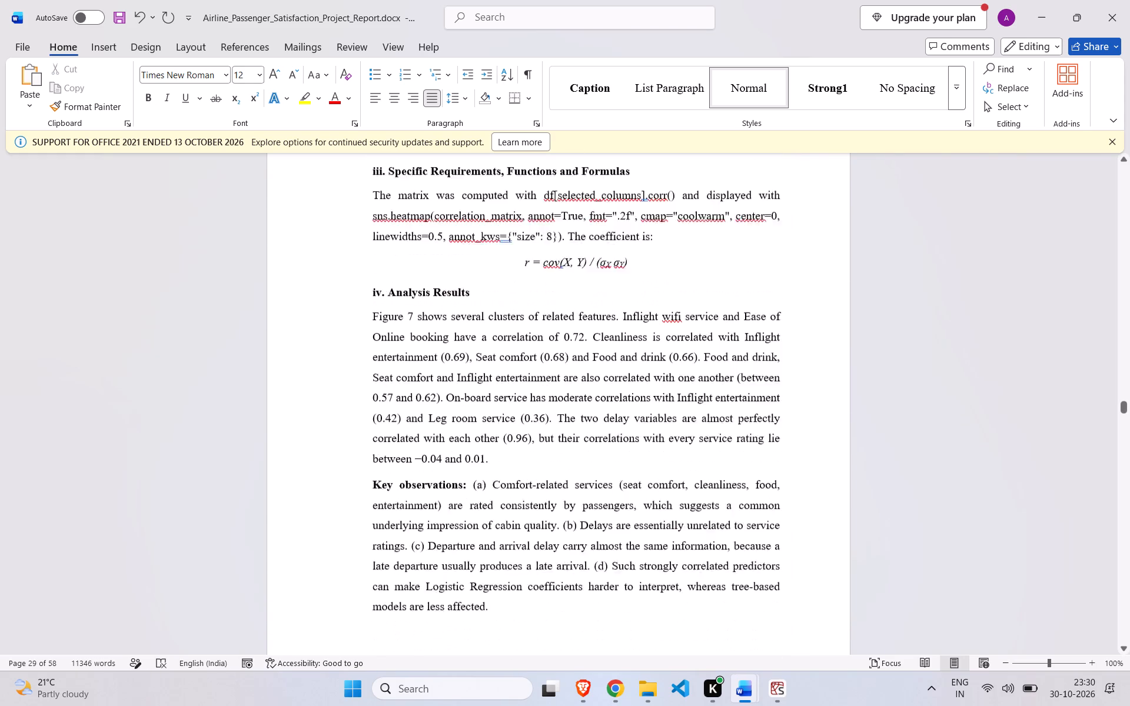
scroll(709, 479, down, 6)
scroll(709, 479, up, 1)
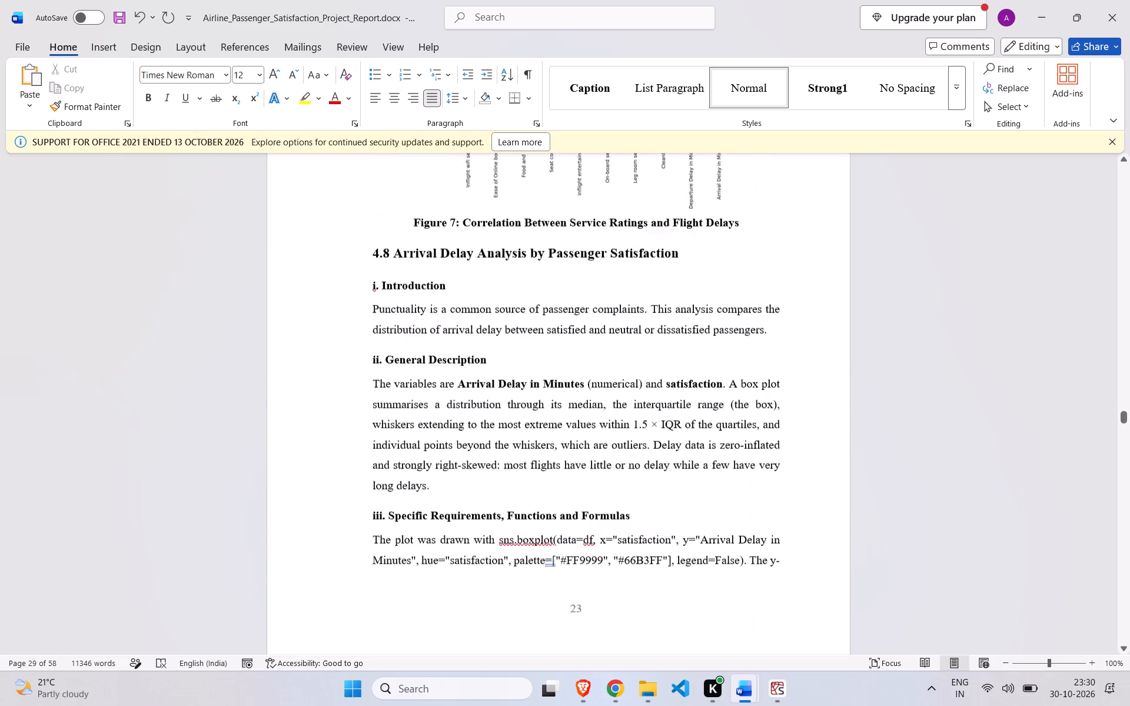
scroll(709, 479, up, 1)
scroll(709, 479, down, 3)
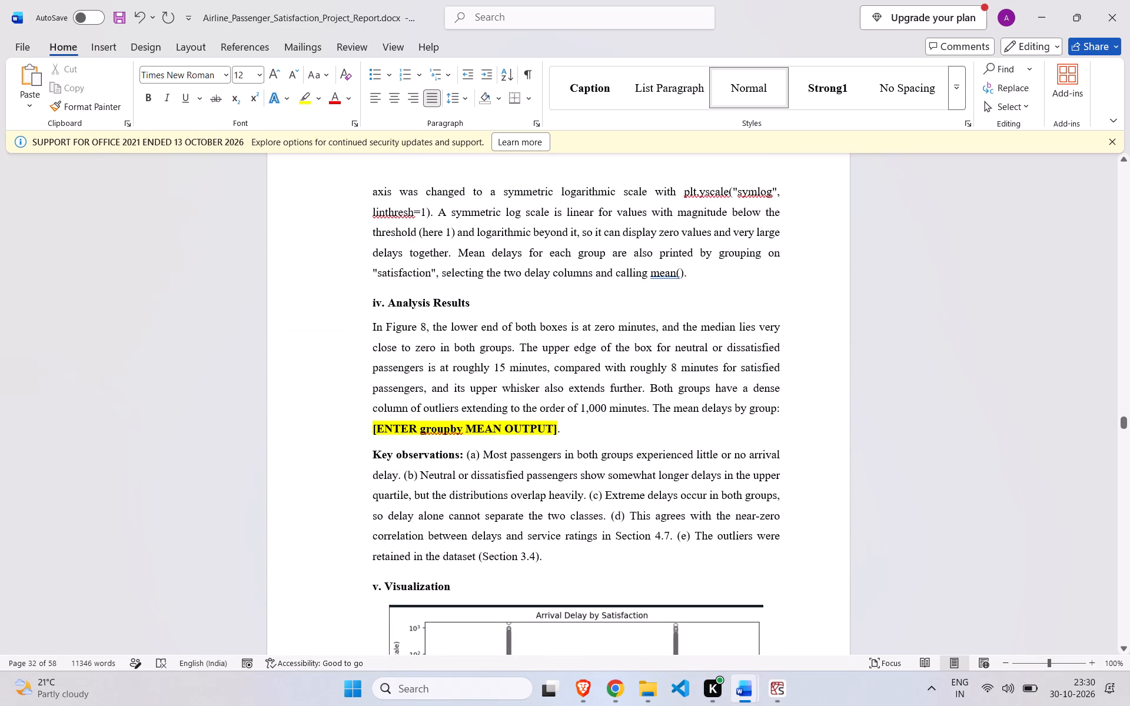
drag(556, 434, 380, 429)
key(BackSpace)
key(BackSpace)
key(BackSpace)
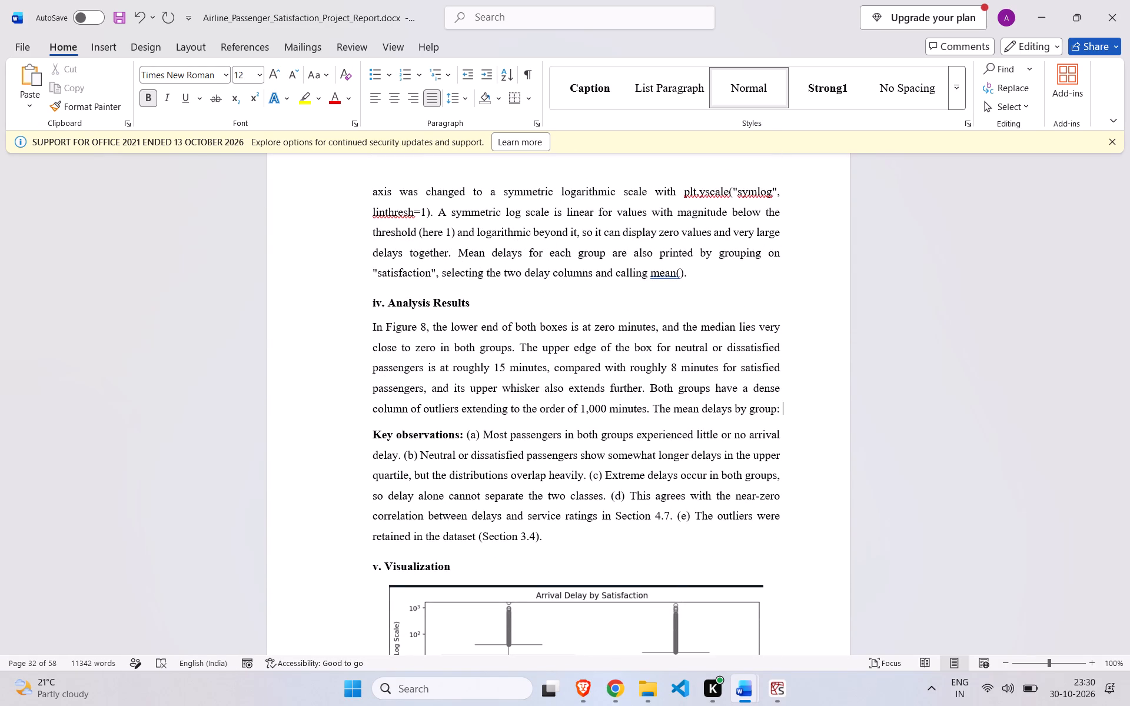
key(BackSpace)
key(period)
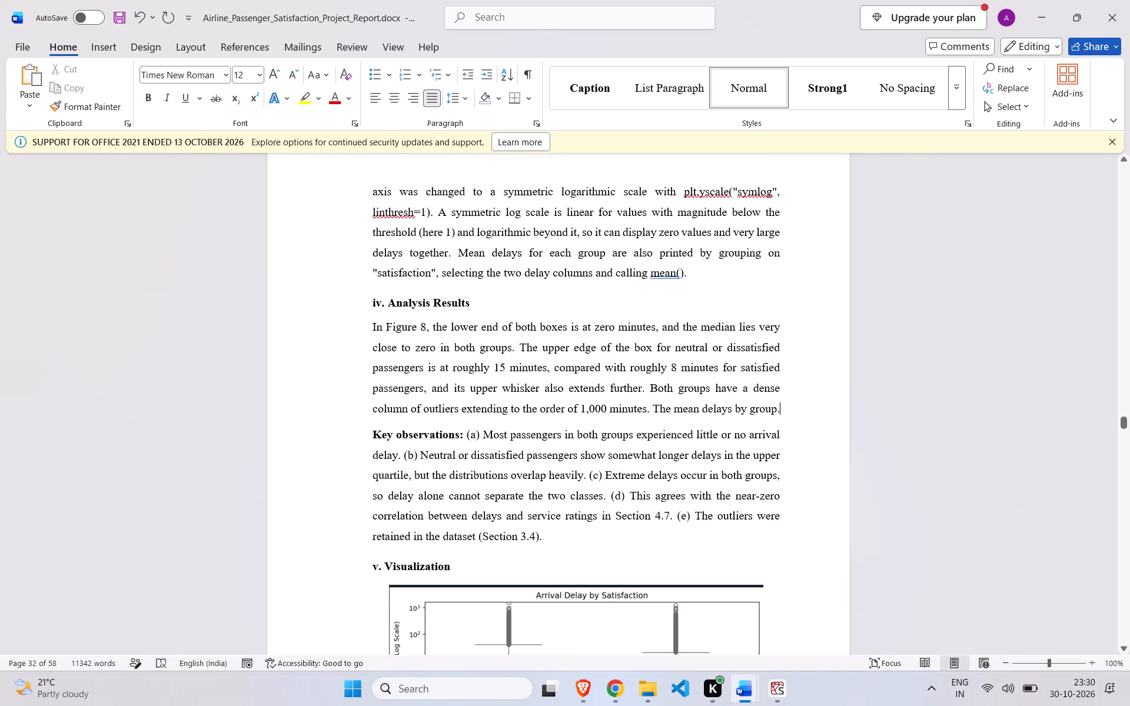
Examine the Logistic Regression results tables, Tables 9 to 11, for the metric and classification report values still to fill in.
scroll(499, 431, down, 5)
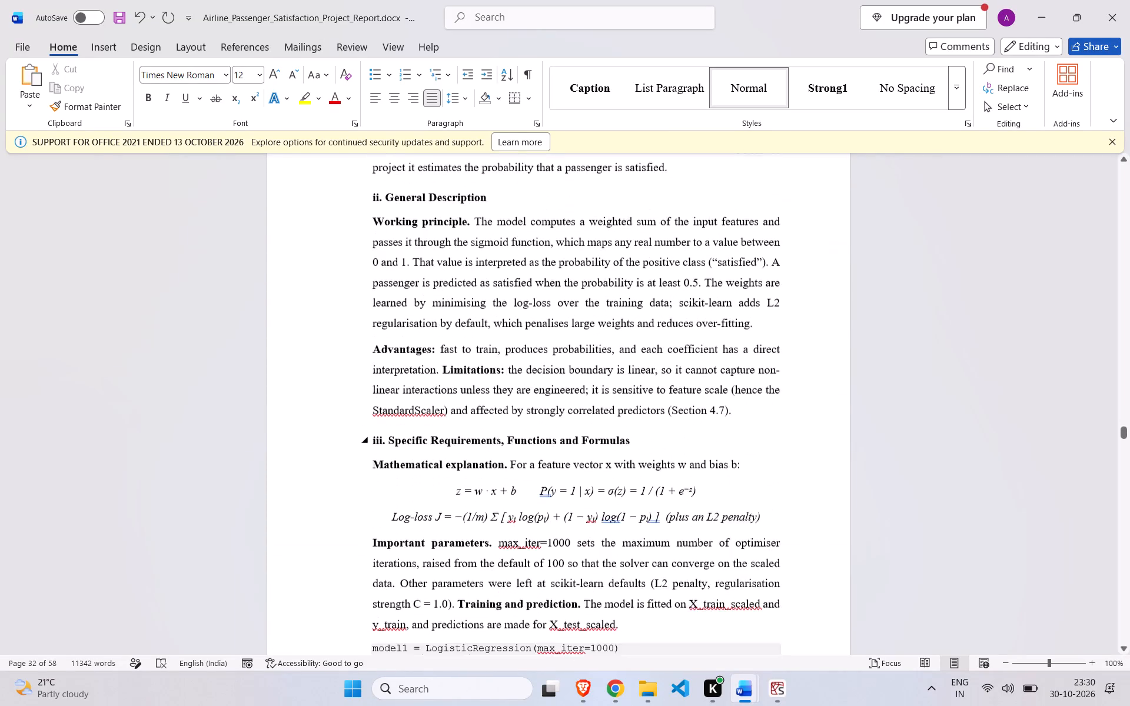
scroll(499, 431, down, 5)
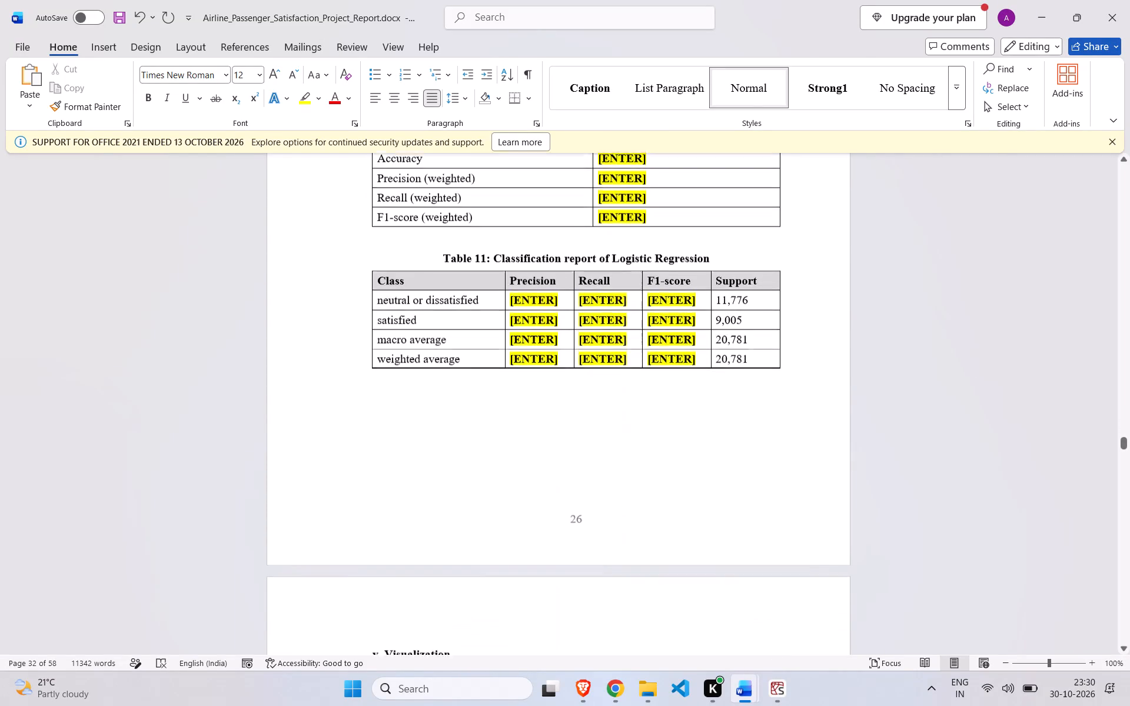
scroll(563, 364, up, 2)
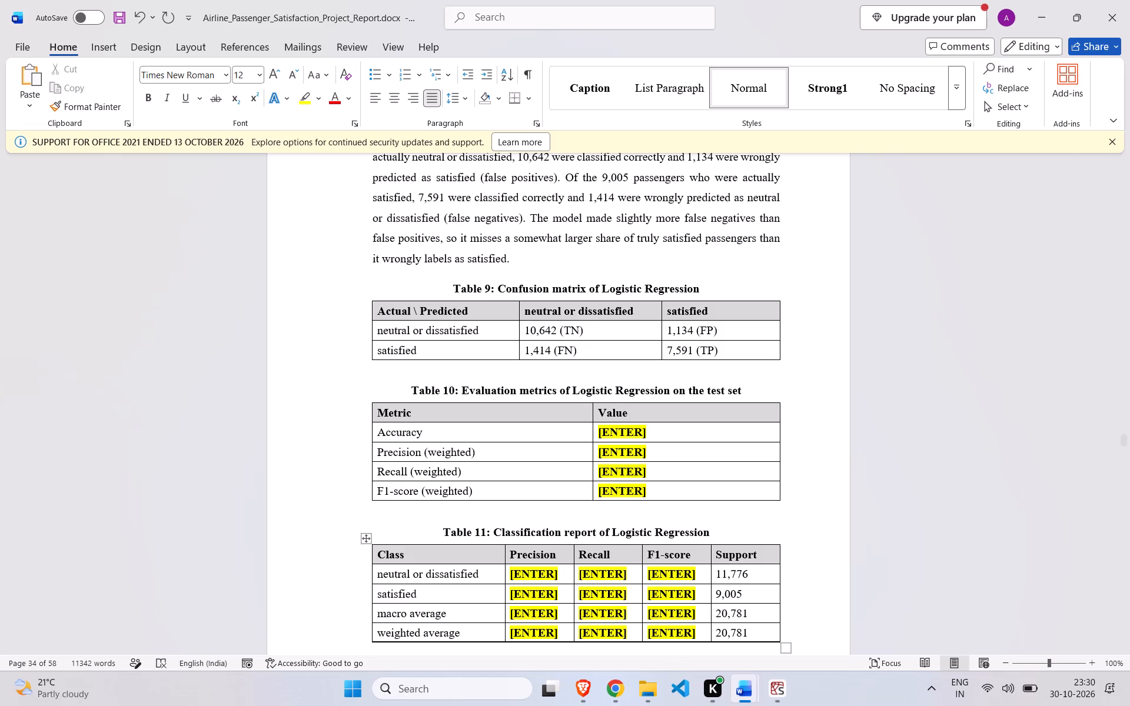
scroll(563, 364, down, 1)
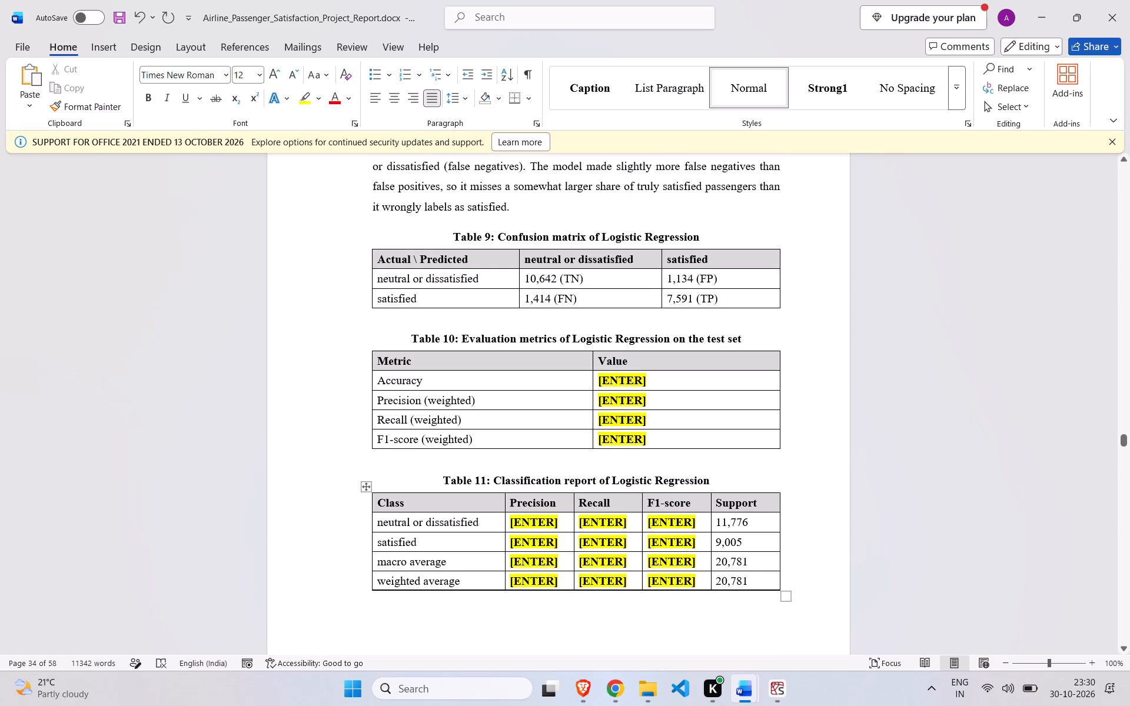
Switch to Spyder, deselect the highlighted code and clear the console output.
click(779, 705)
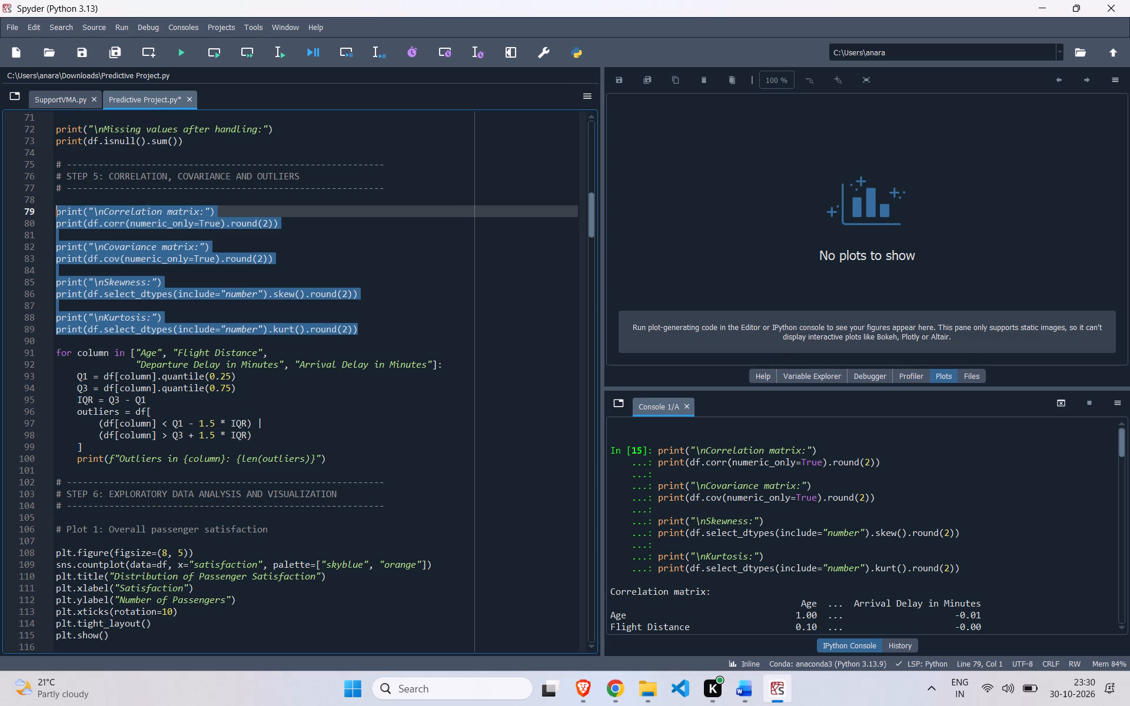
click(422, 335)
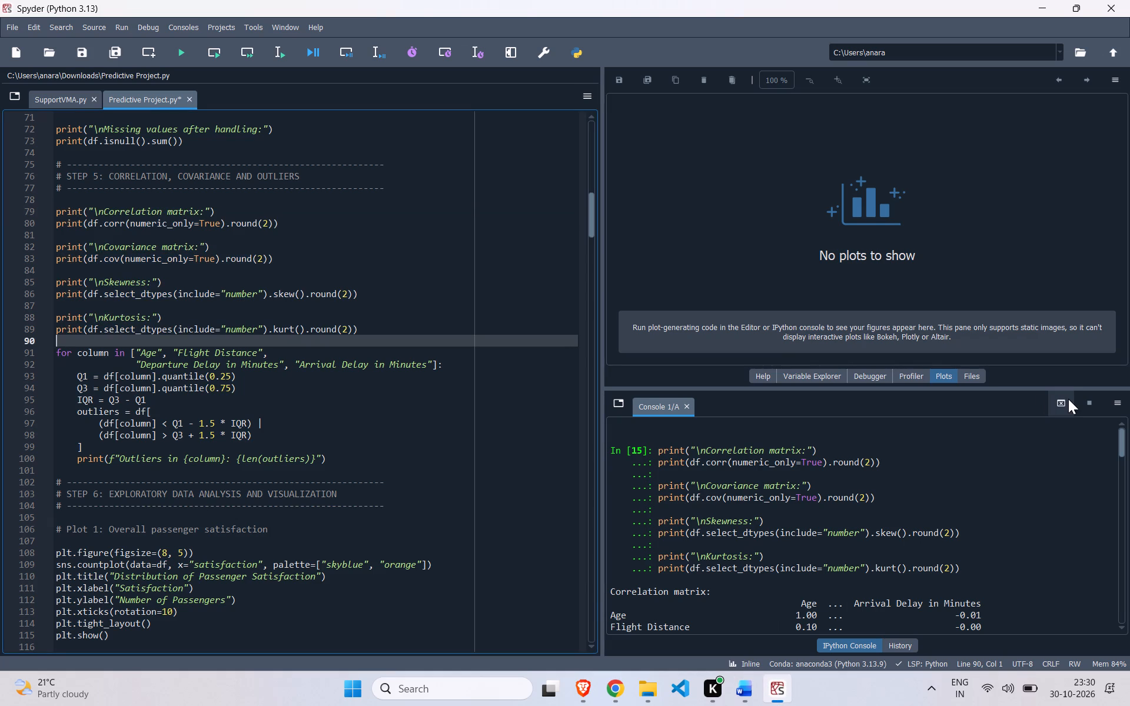
click(1068, 399)
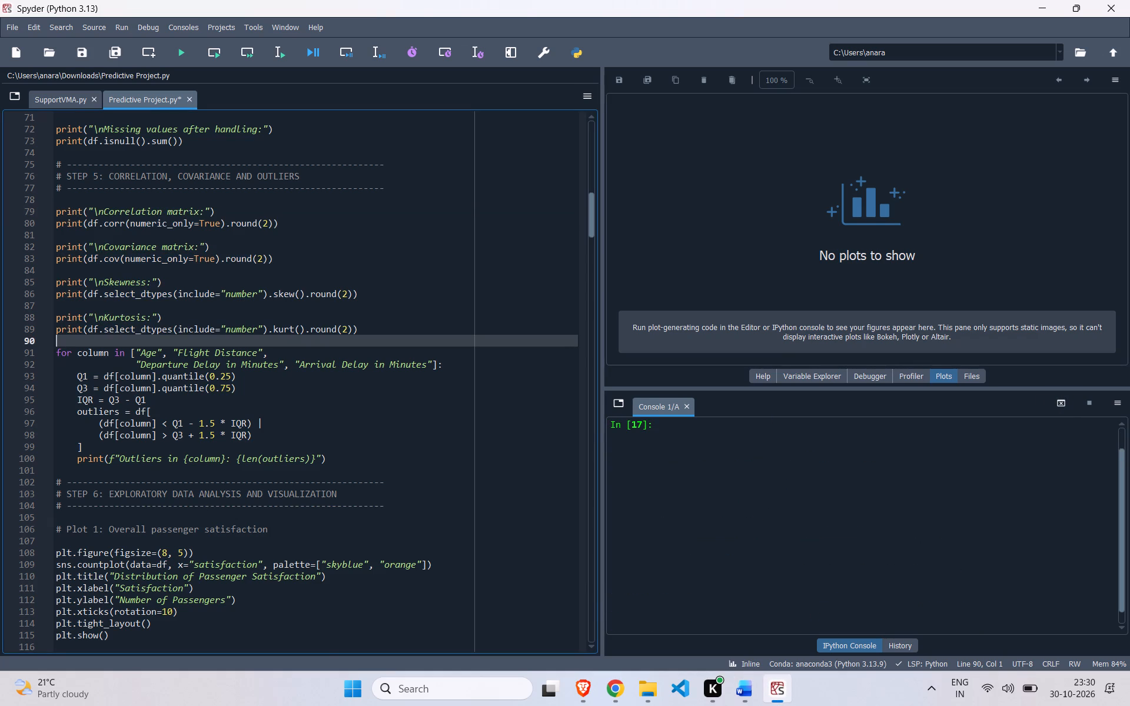
Try to run the STEP 10 Logistic Regression code, from the model1 definition through the confusion matrix plot (lines 308 to 336).
scroll(394, 461, down, 20)
scroll(394, 461, up, 10)
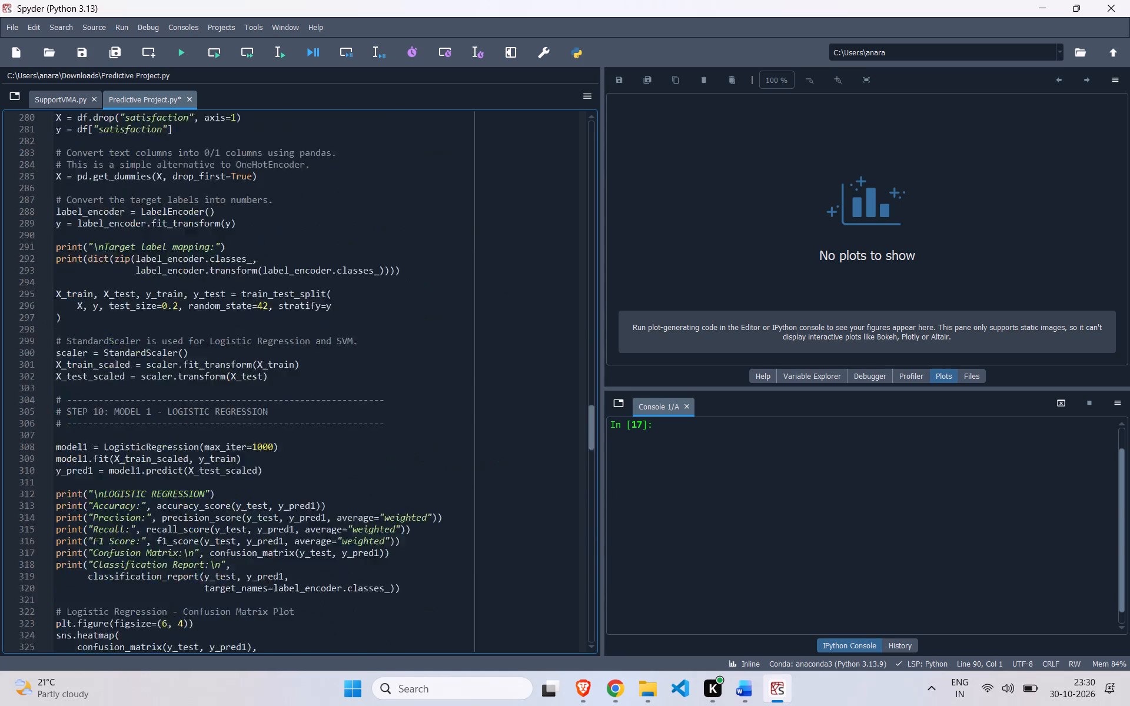
scroll(394, 461, down, 1)
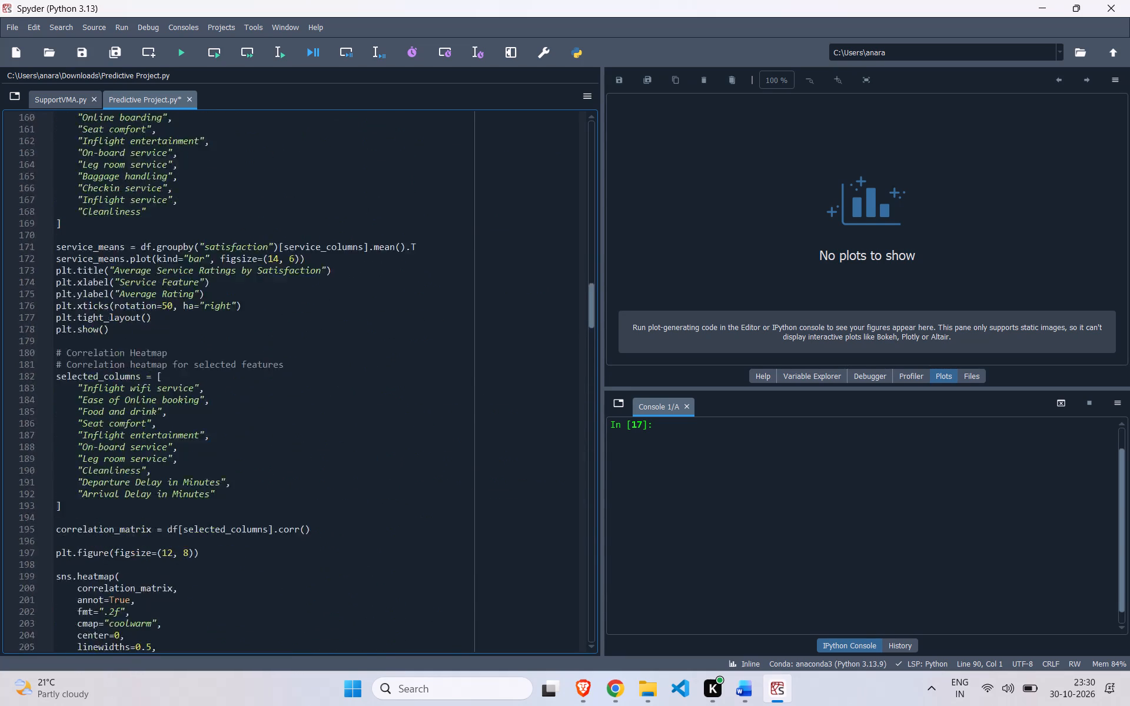
scroll(394, 461, down, 3)
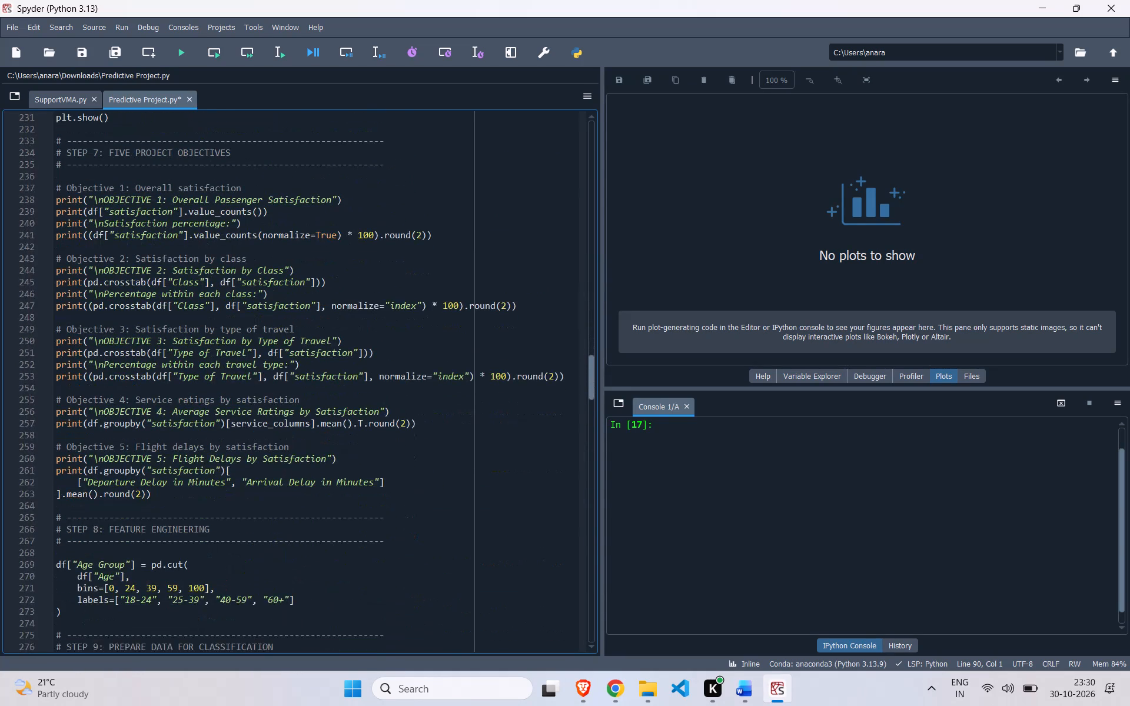
scroll(394, 461, down, 2)
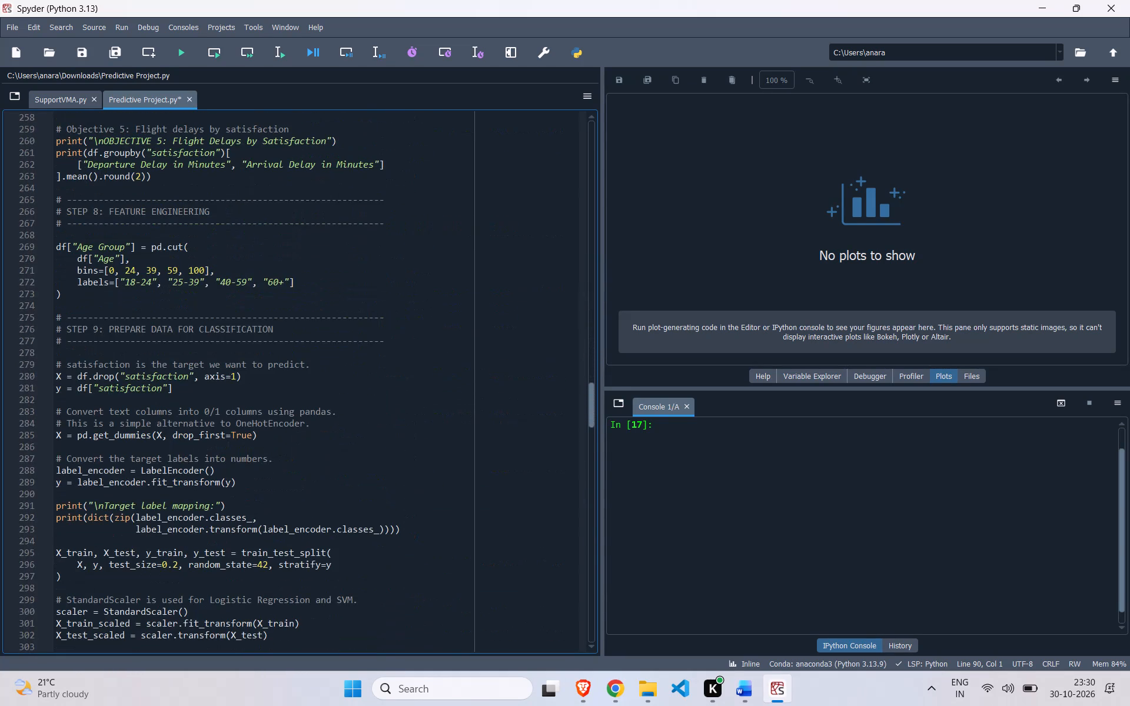
scroll(281, 372, down, 1)
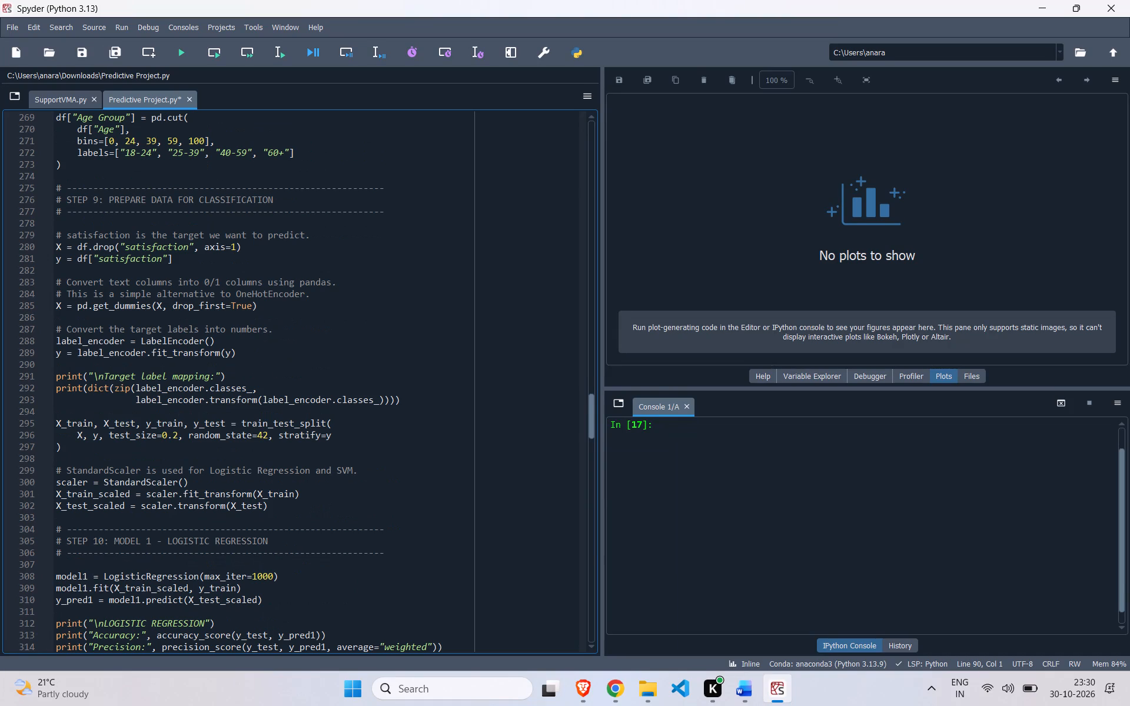
scroll(281, 372, down, 3)
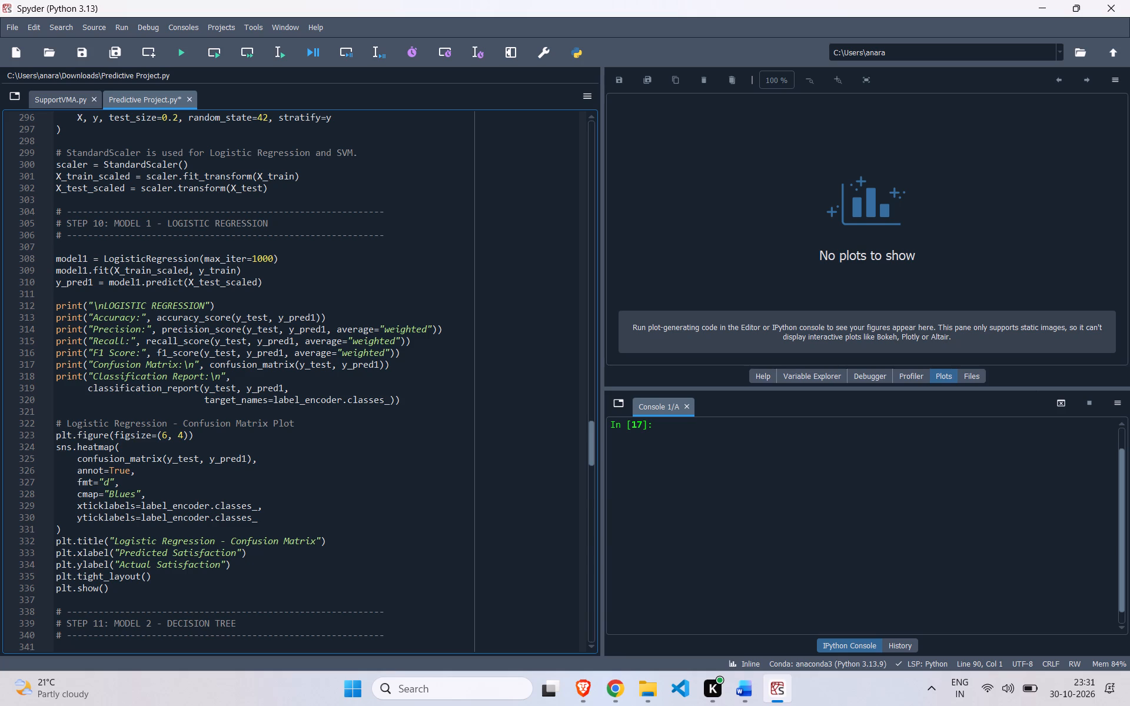
drag(114, 587, 44, 315)
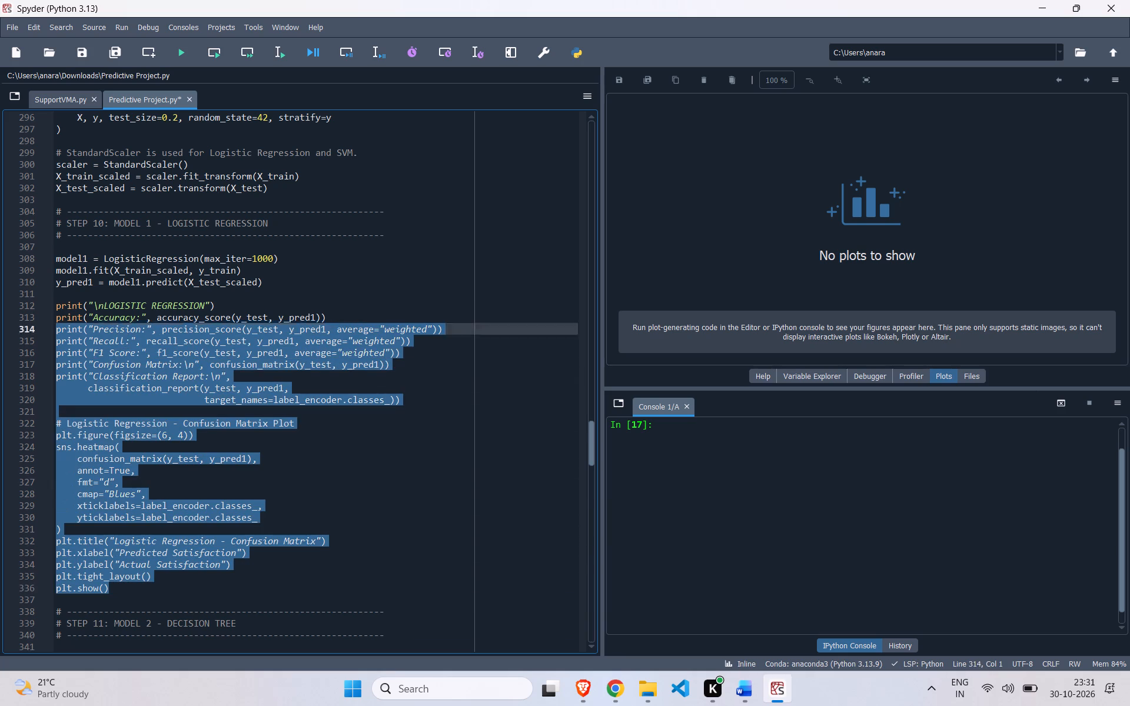
drag(44, 315, 53, 254)
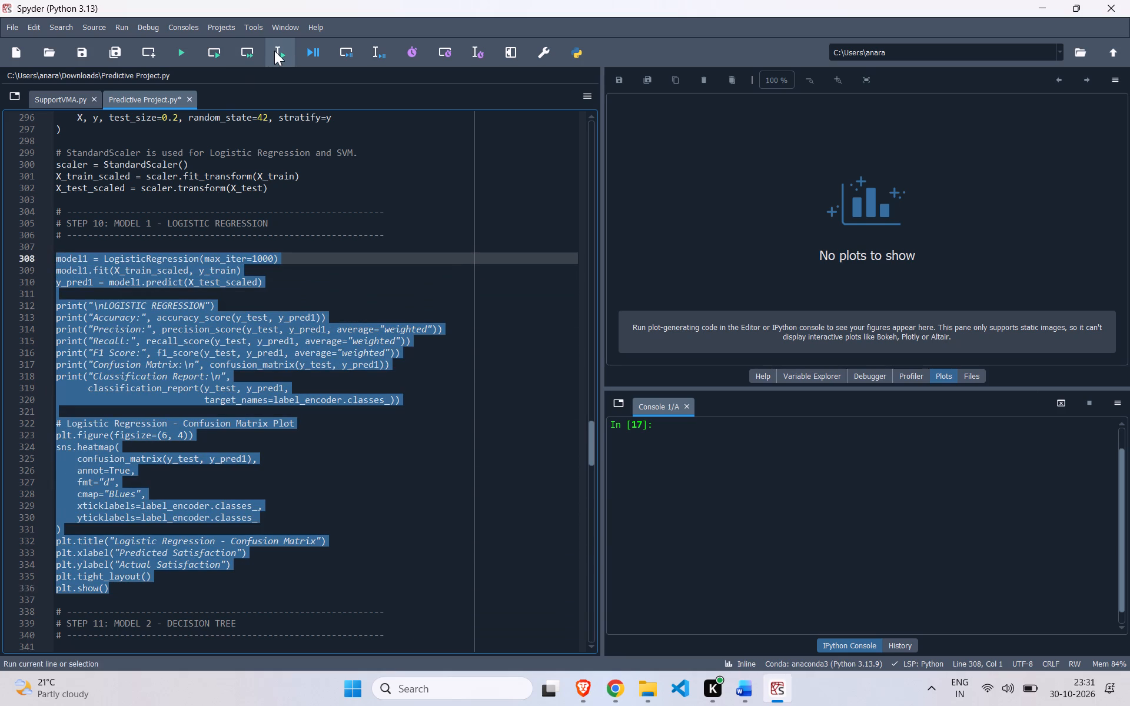
click(274, 51)
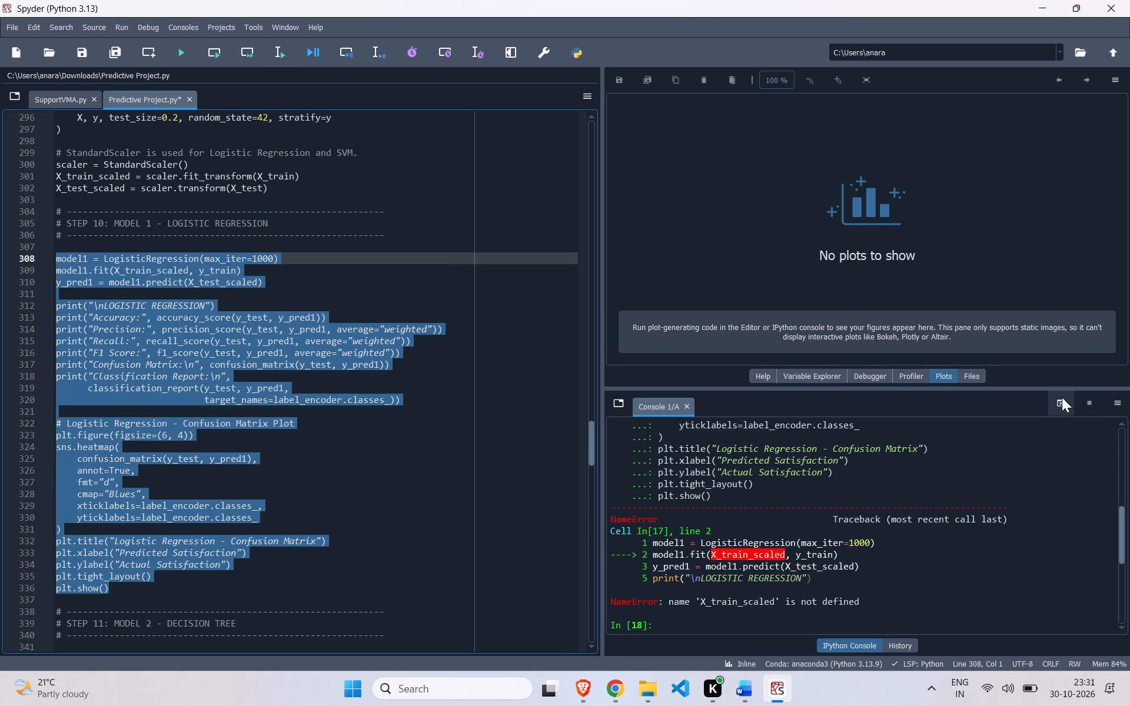
Clear the console output and run the STEP 9 data preparation code, from the X and y definitions through the scaled test set (lines 279 to 302).
click(1061, 397)
click(300, 435)
scroll(300, 435, up, 1)
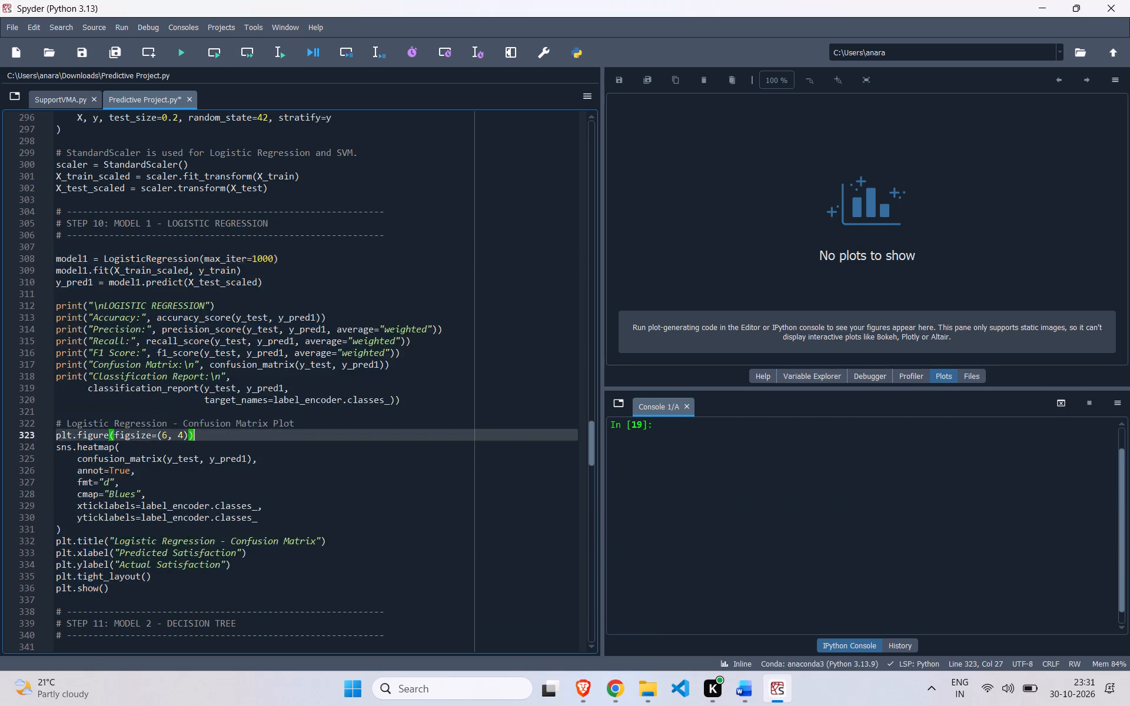
scroll(300, 435, up, 2)
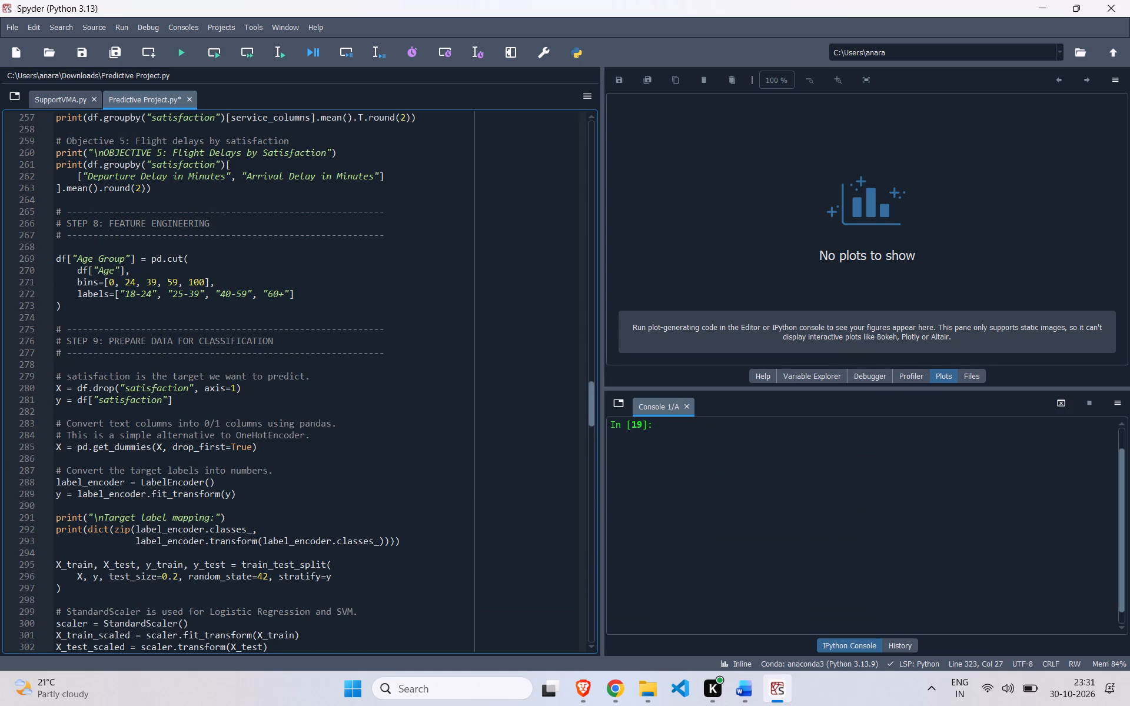
drag(54, 375, 313, 641)
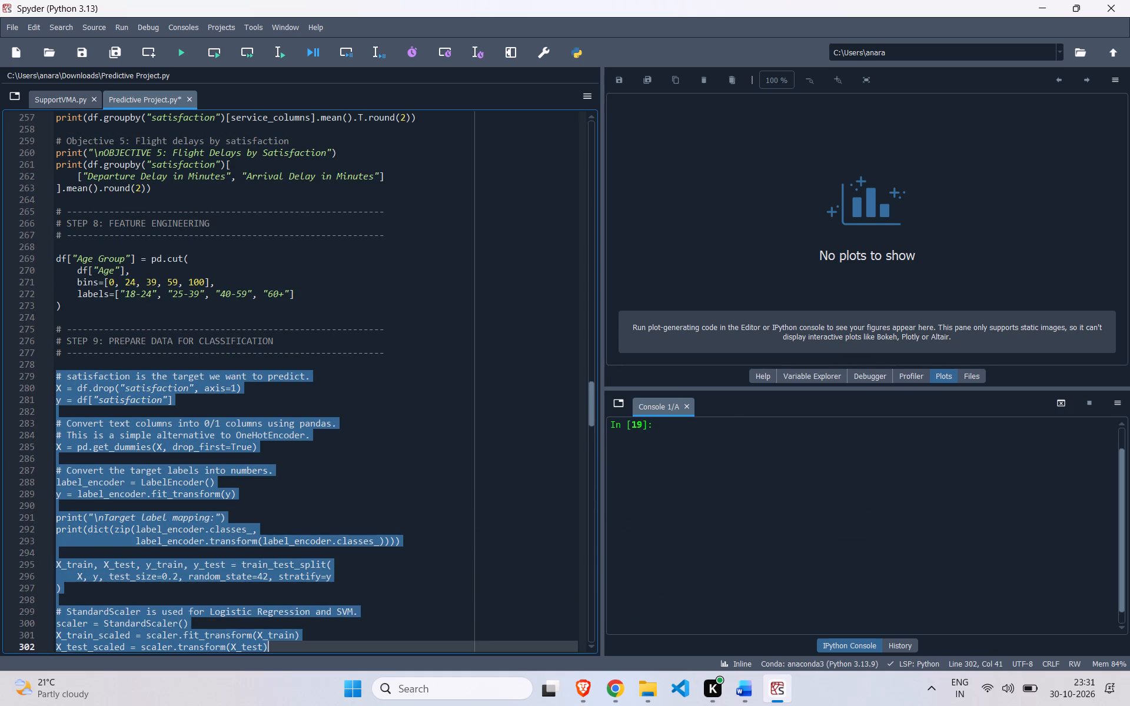
drag(313, 641, 328, 637)
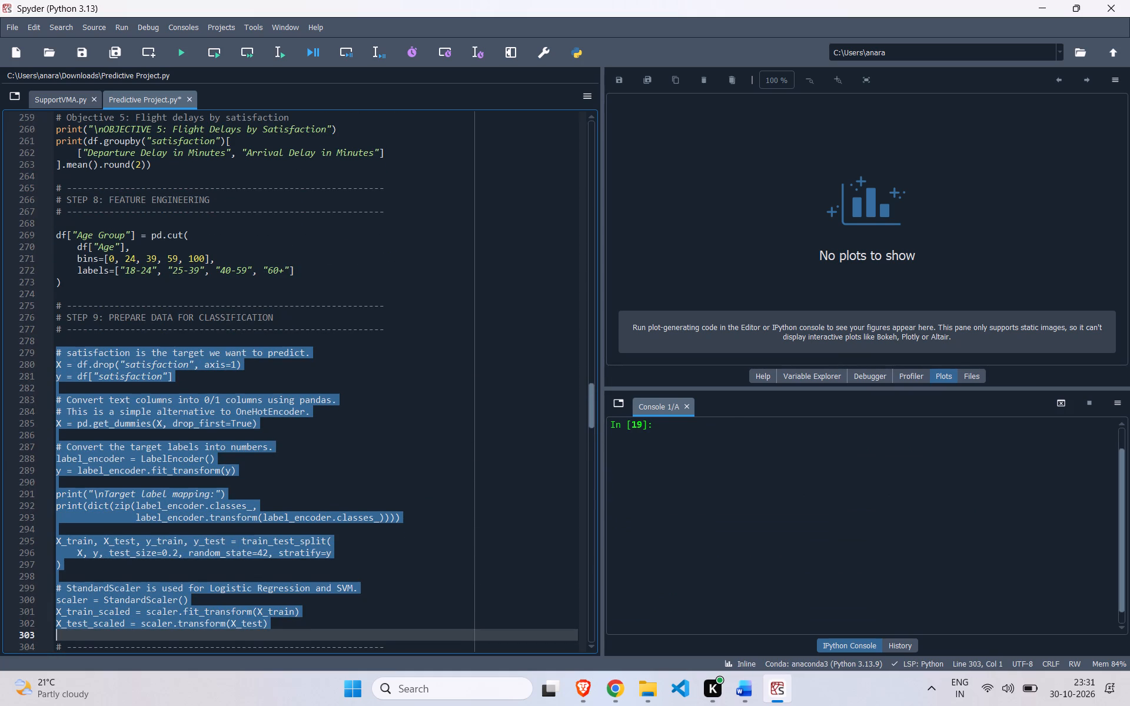
drag(328, 637, 334, 625)
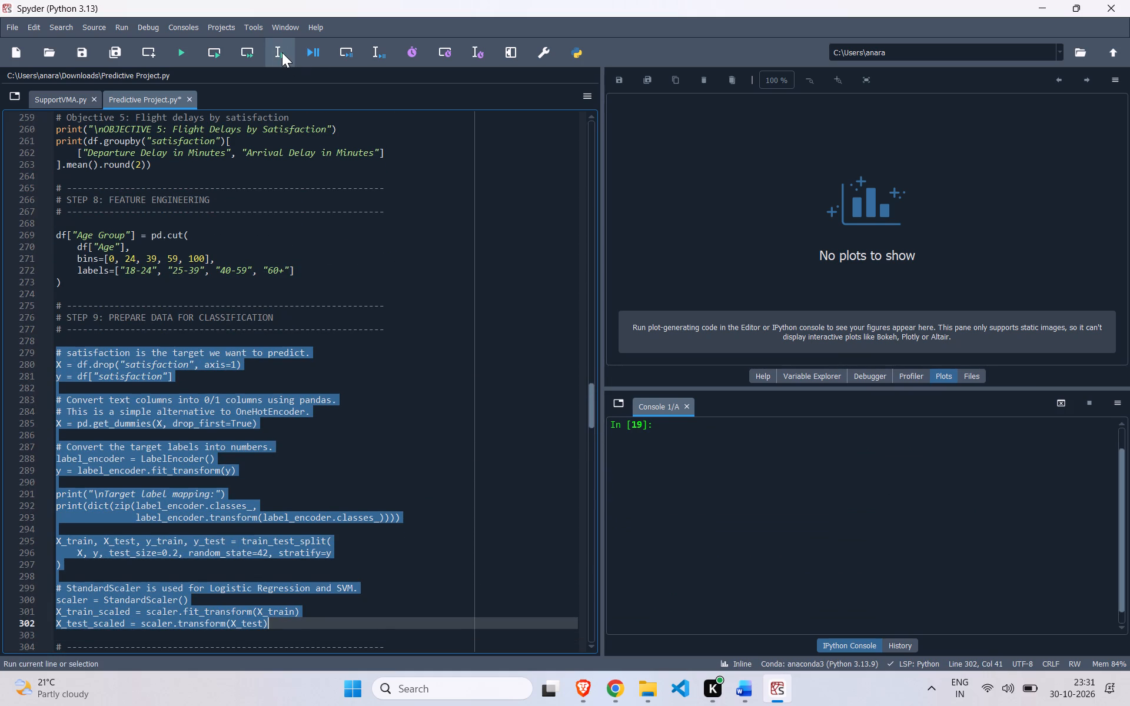
click(282, 52)
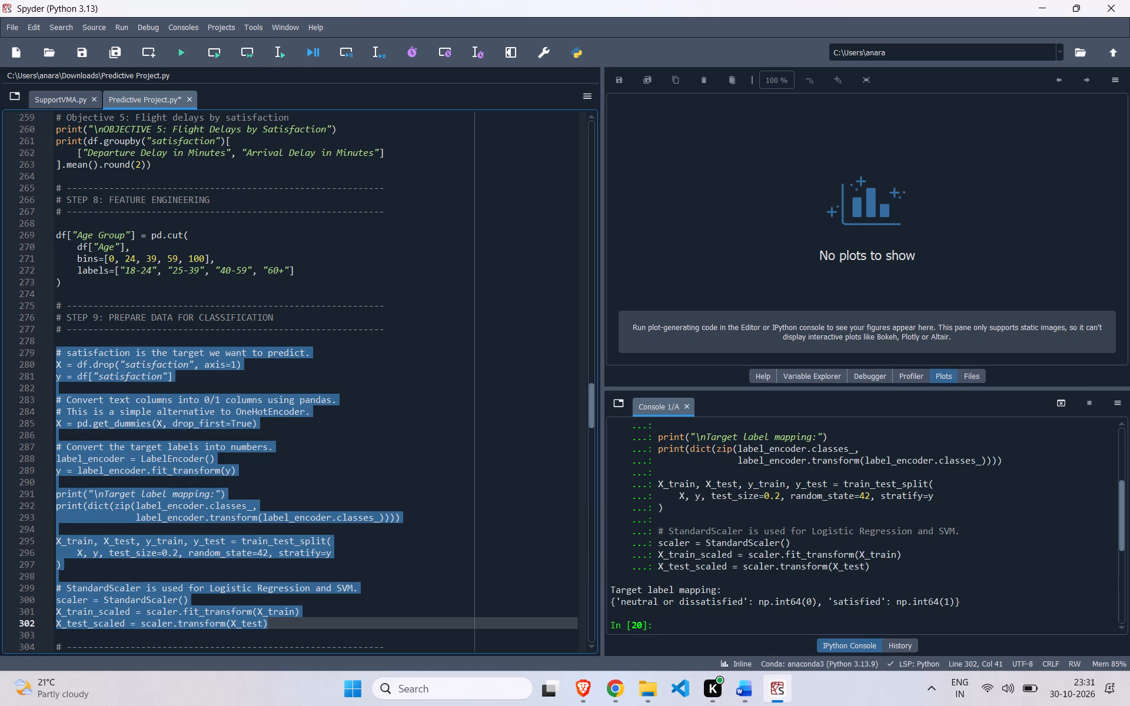
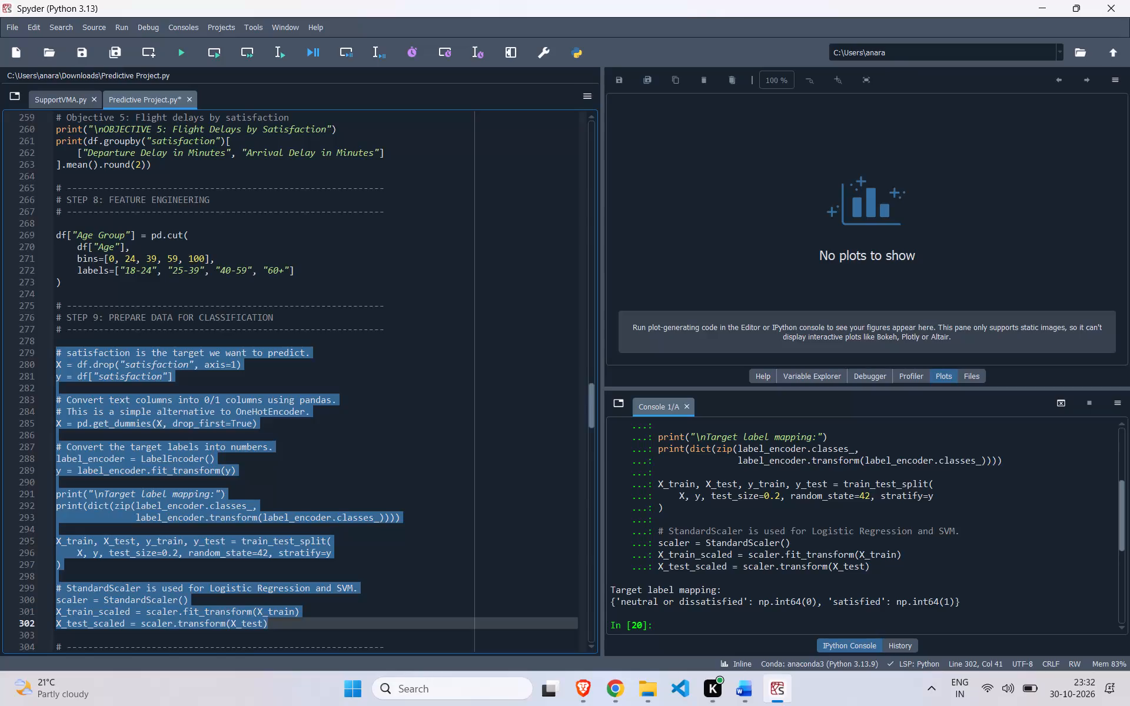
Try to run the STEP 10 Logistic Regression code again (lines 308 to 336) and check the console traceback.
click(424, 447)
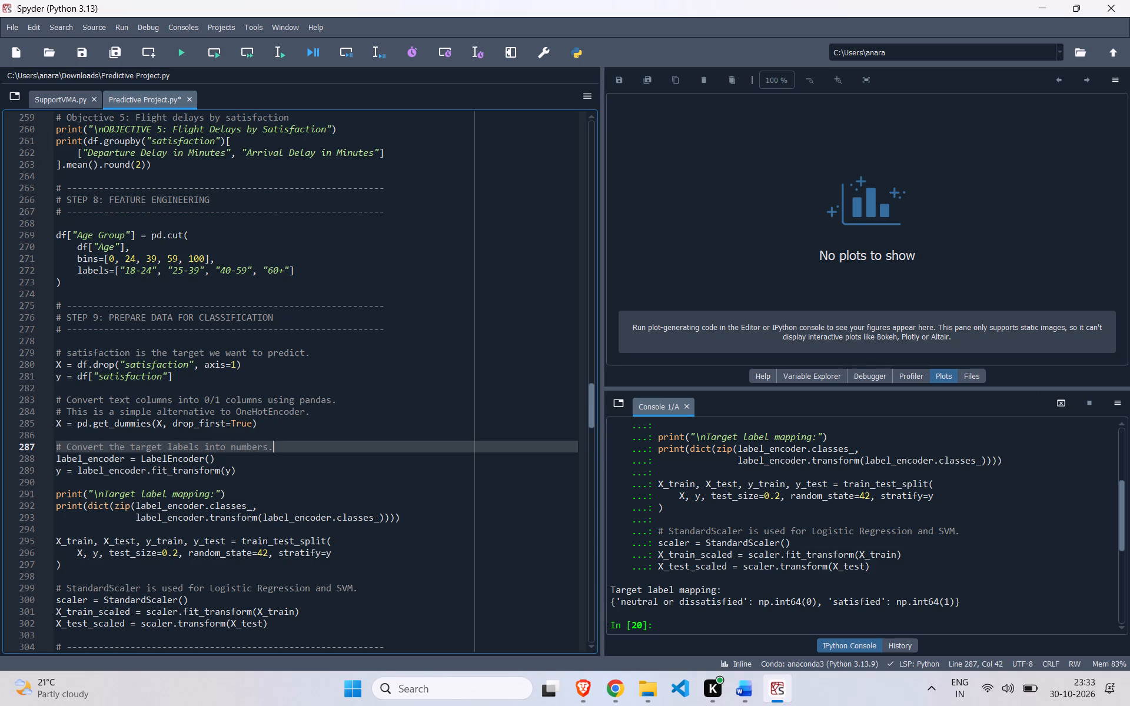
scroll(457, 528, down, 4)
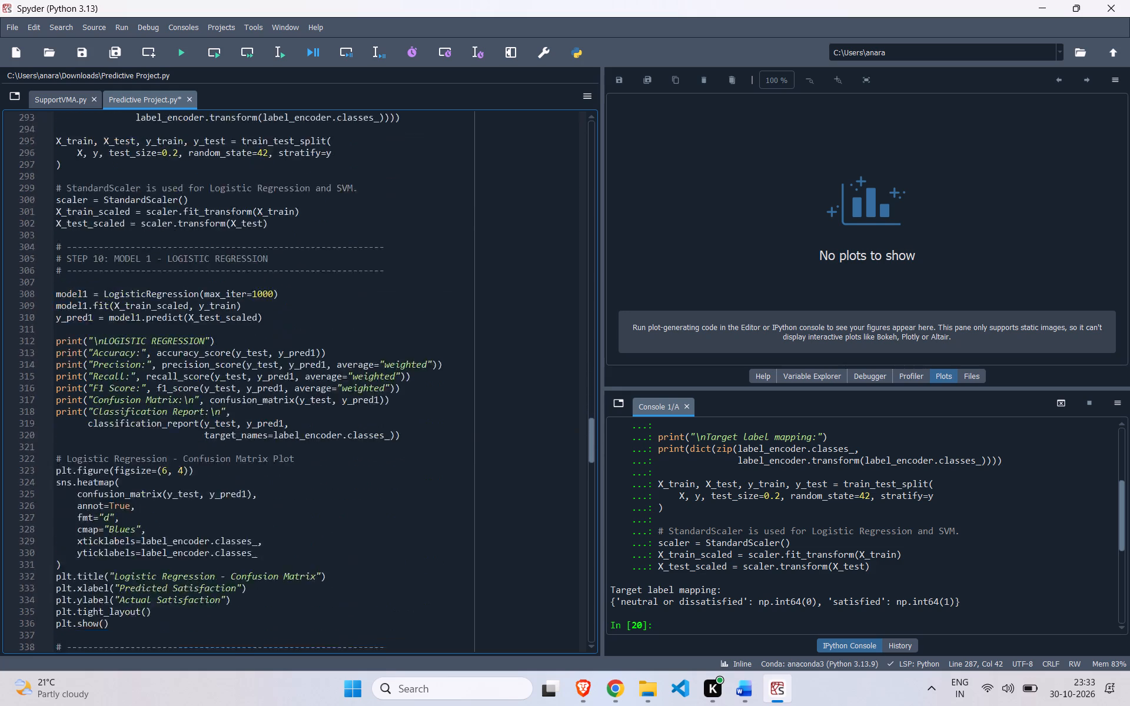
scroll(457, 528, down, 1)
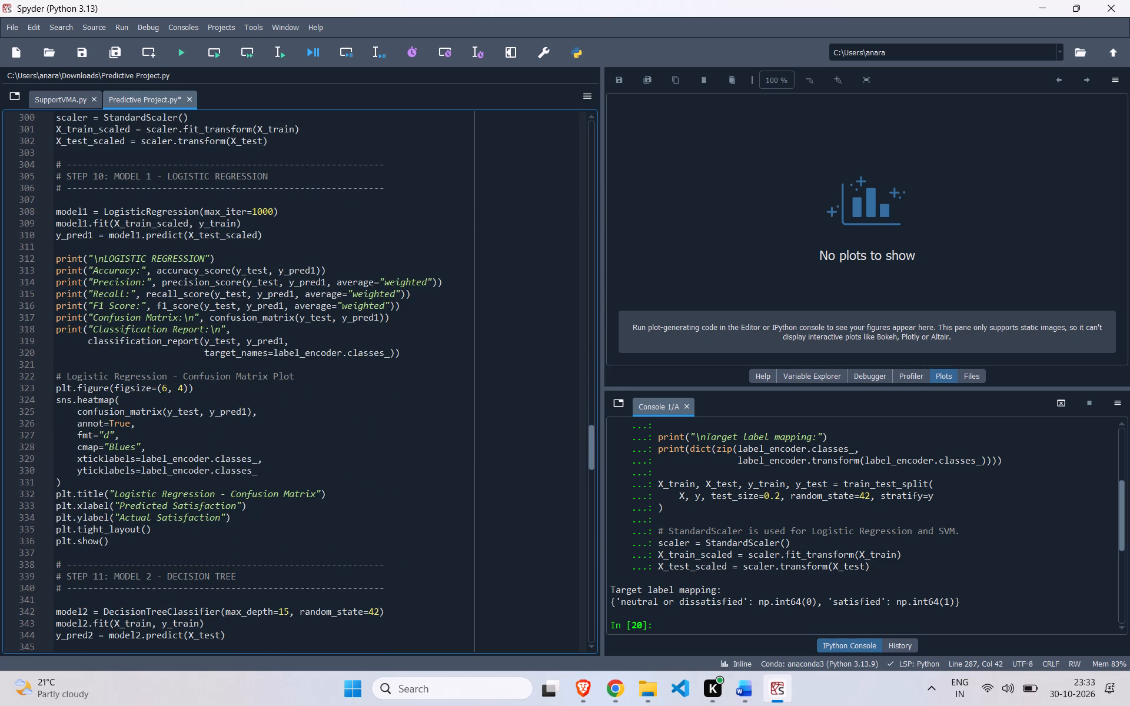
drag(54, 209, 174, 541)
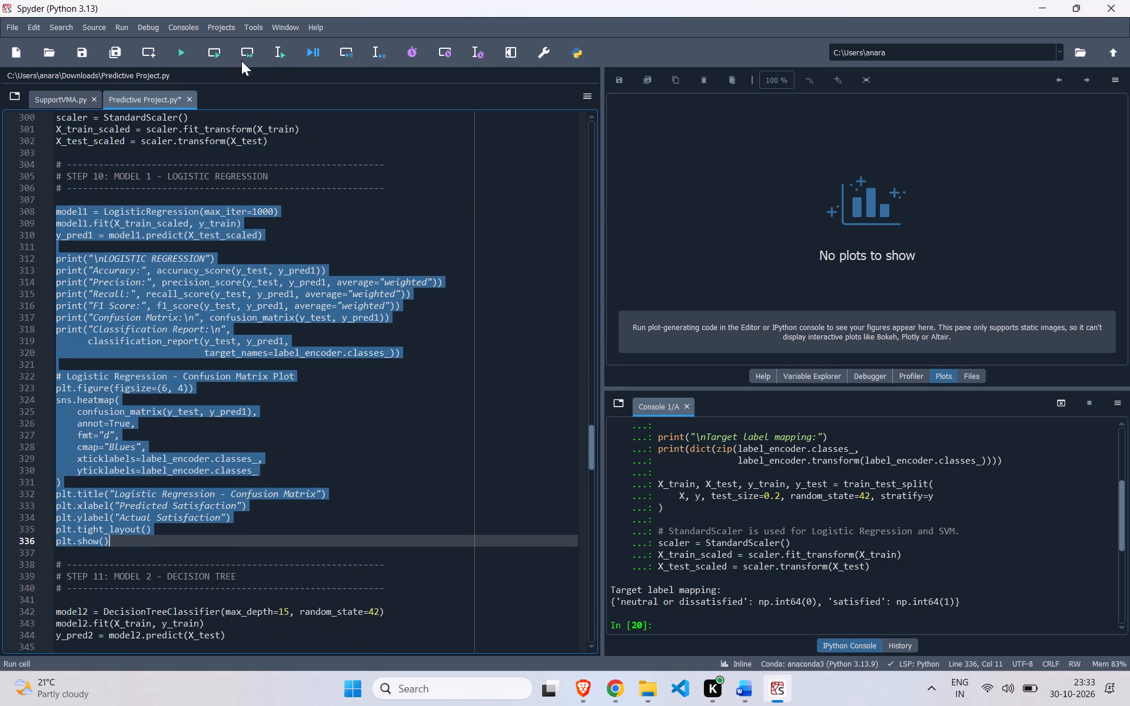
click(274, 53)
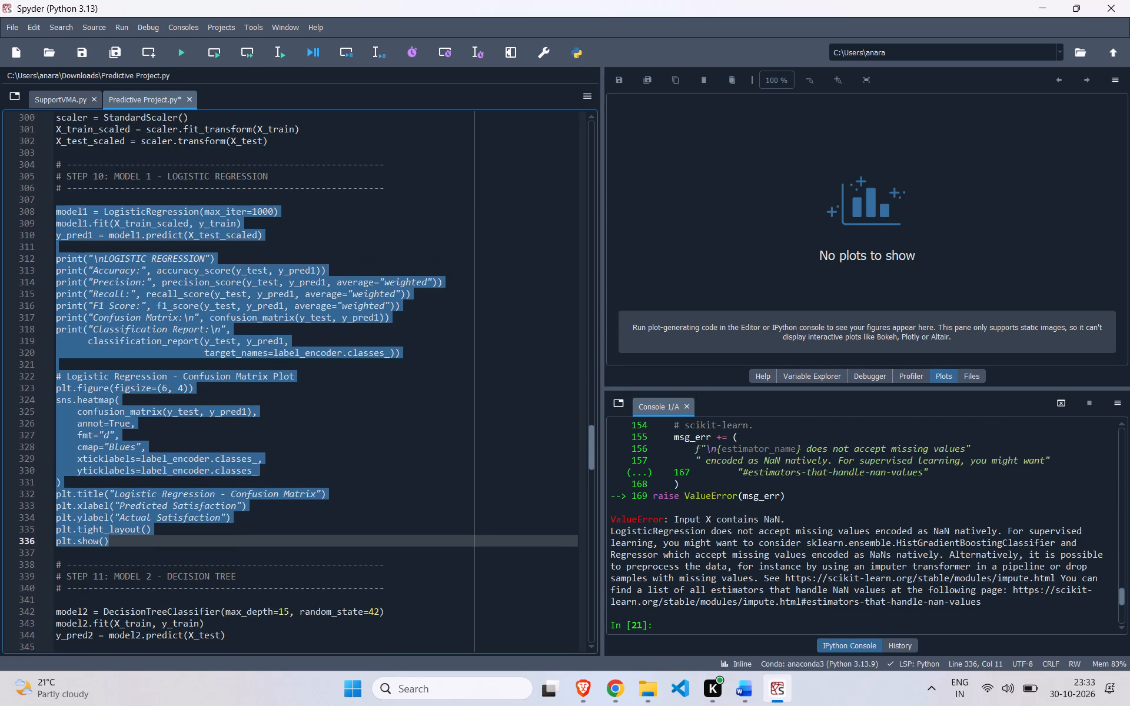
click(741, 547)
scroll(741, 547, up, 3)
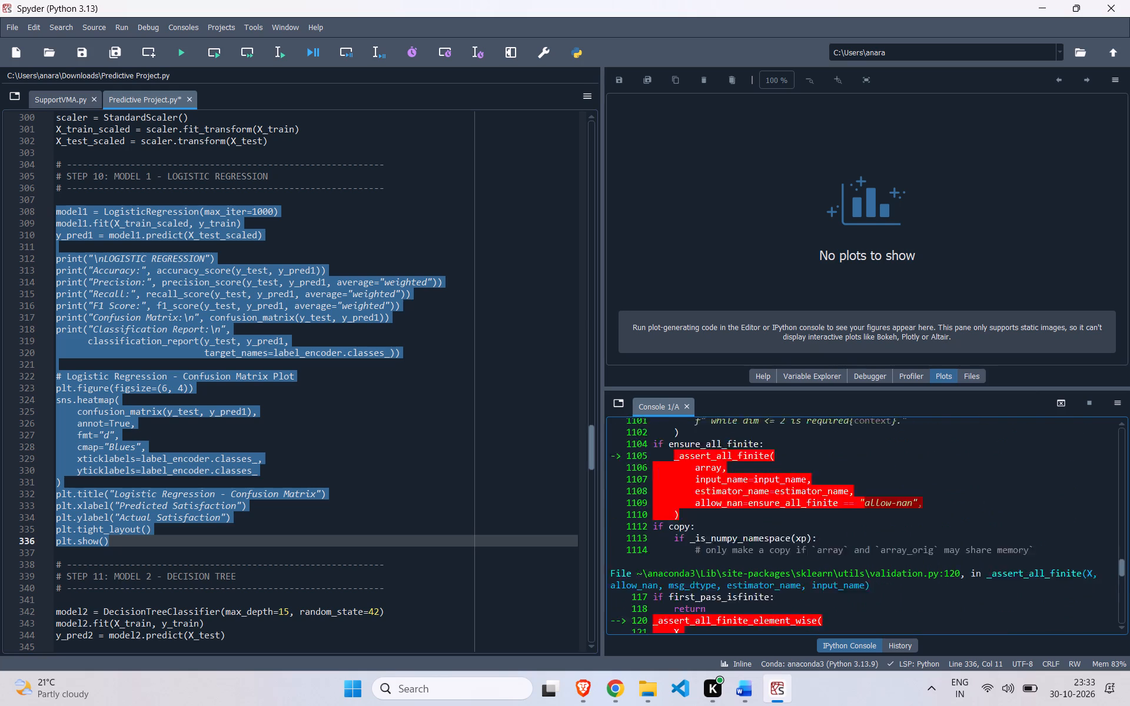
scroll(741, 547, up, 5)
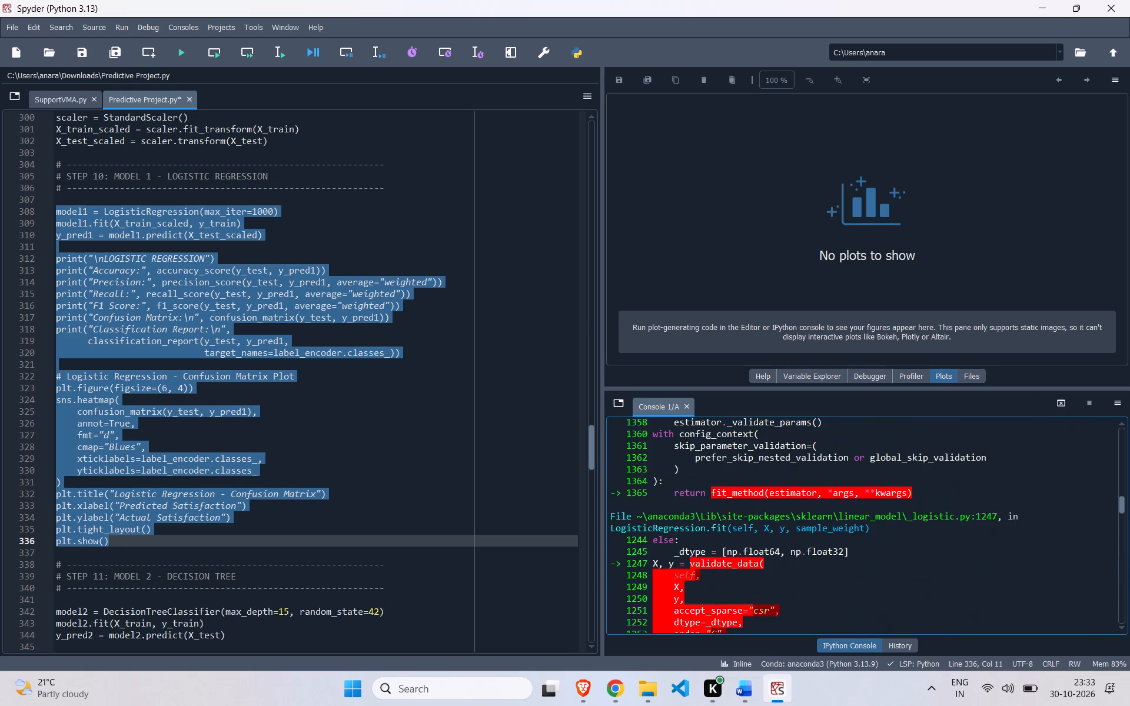
Clear the console output and run the script from line 1 through the Logistic Regression confusion matrix plot at line 336.
click(1051, 413)
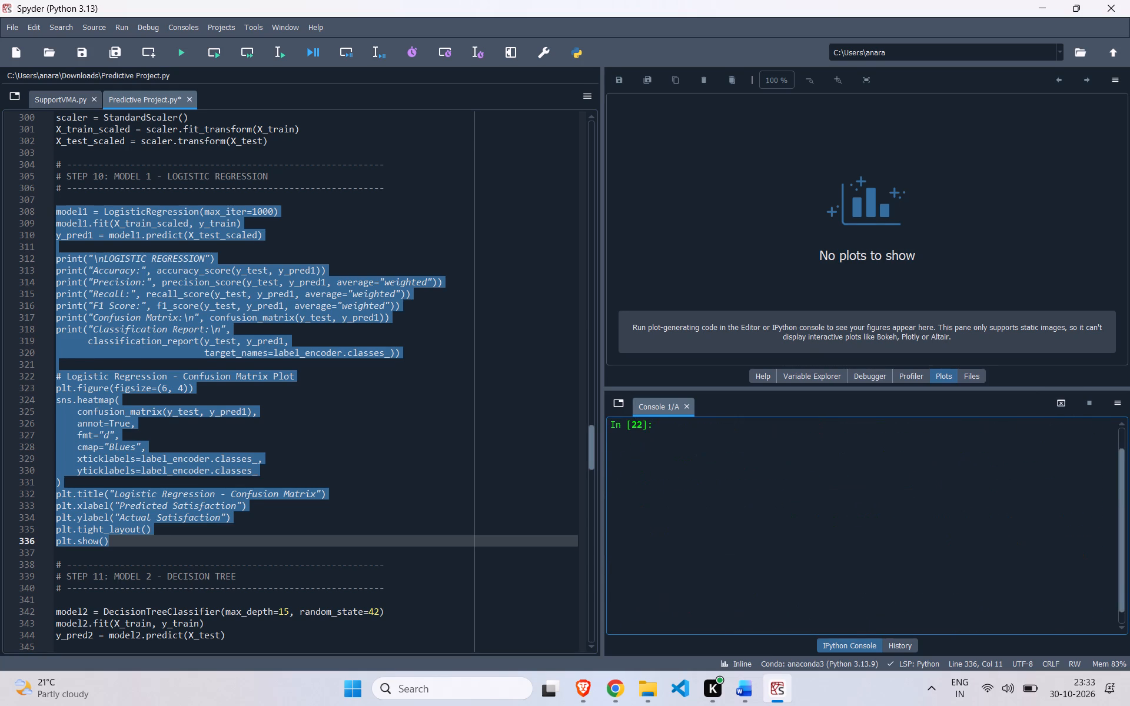
click(344, 475)
drag(117, 544, 91, 377)
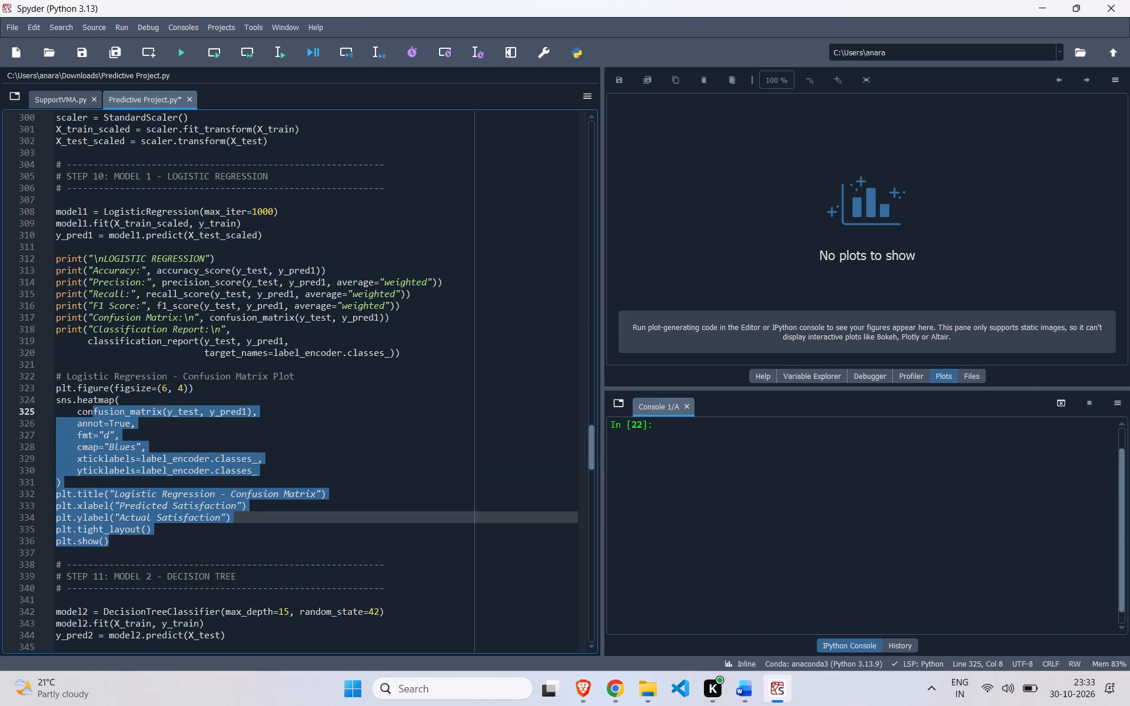
drag(91, 377, 95, 87)
click(278, 64)
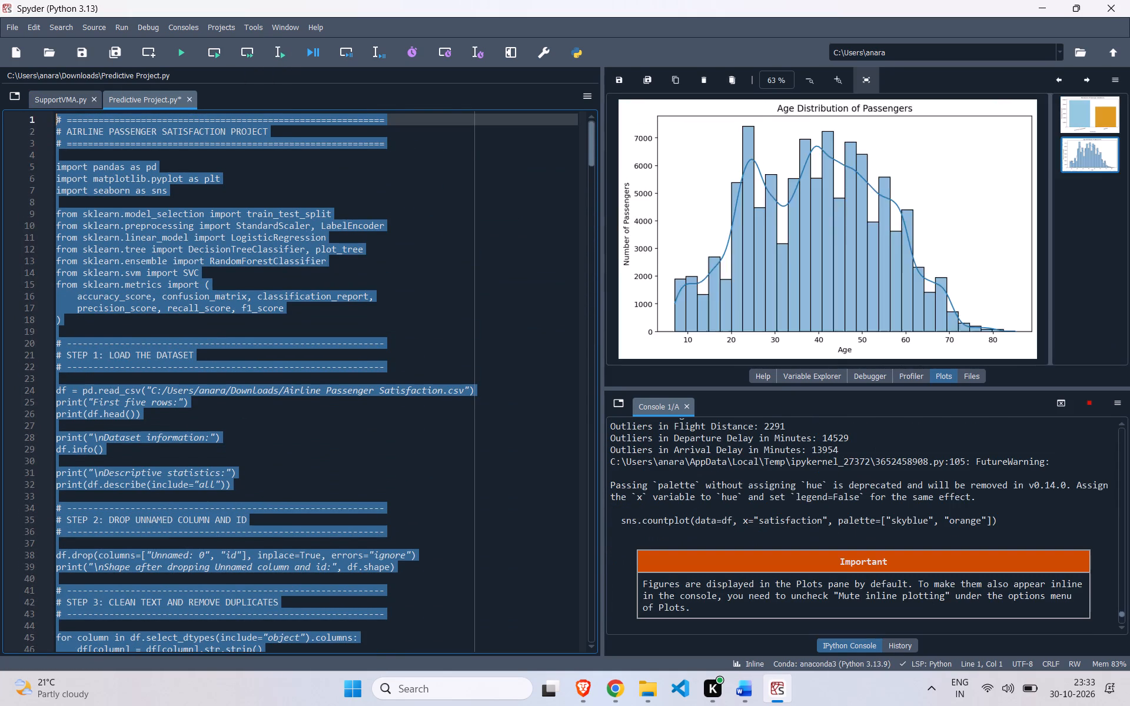
click(484, 495)
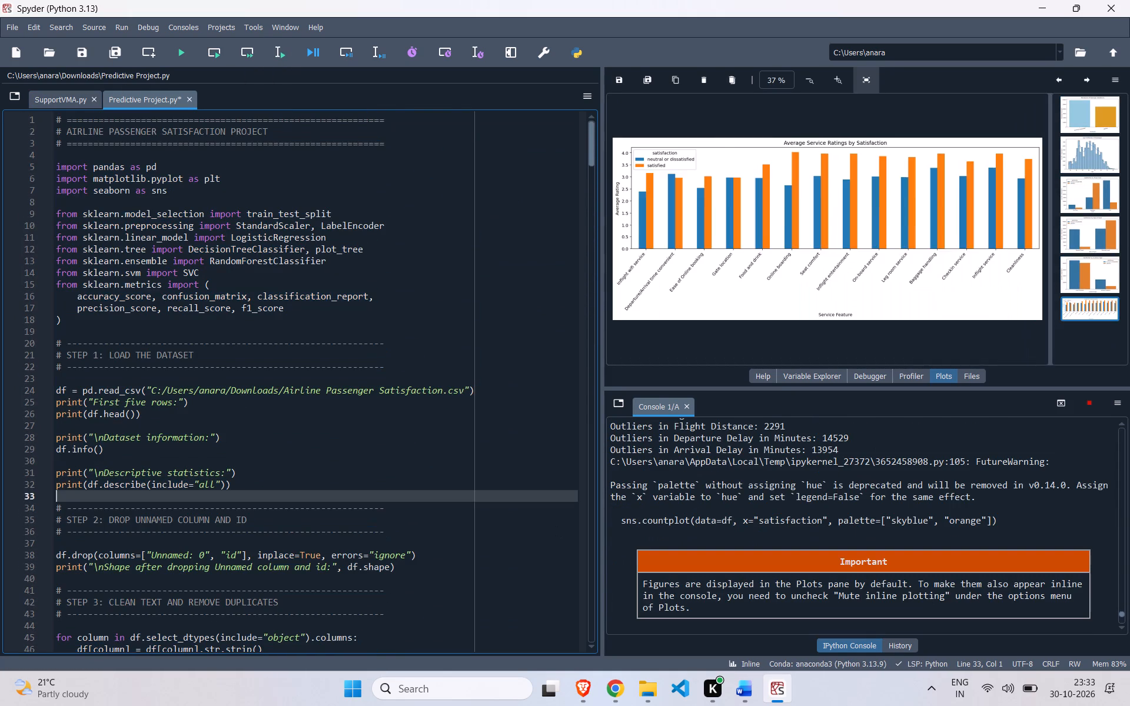
click(484, 495)
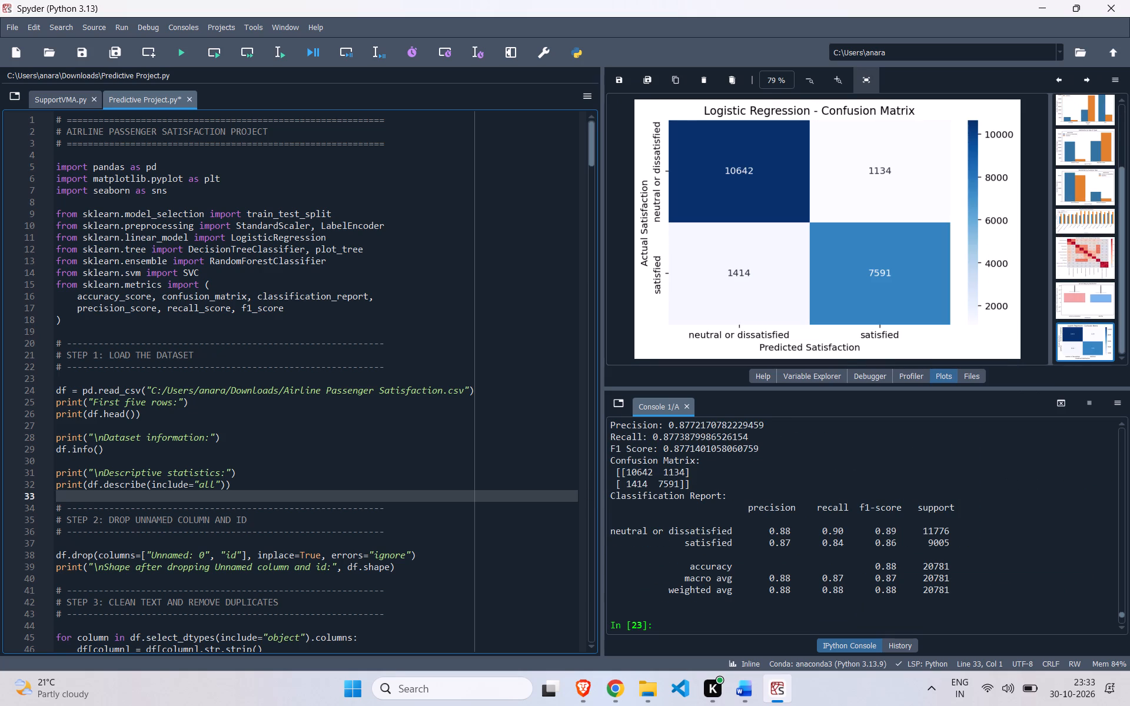
Review the script's model sections around STEP 10 and examine the Logistic Regression metrics and classification report in the console.
scroll(429, 485, down, 12)
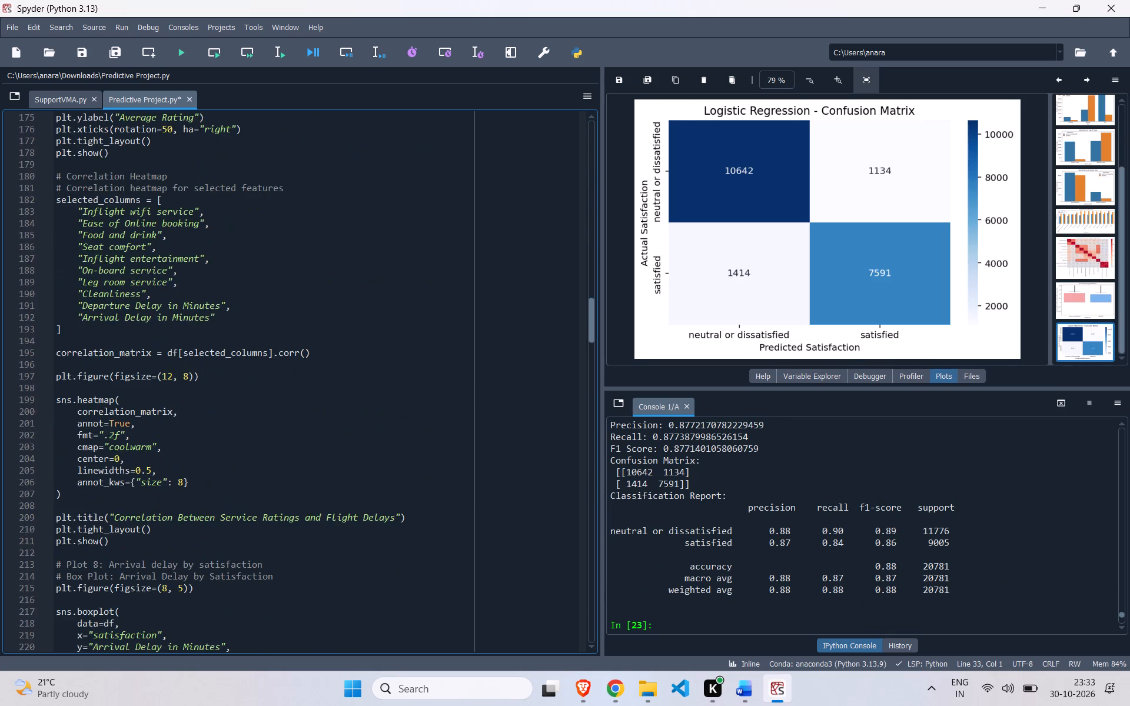
scroll(429, 485, down, 13)
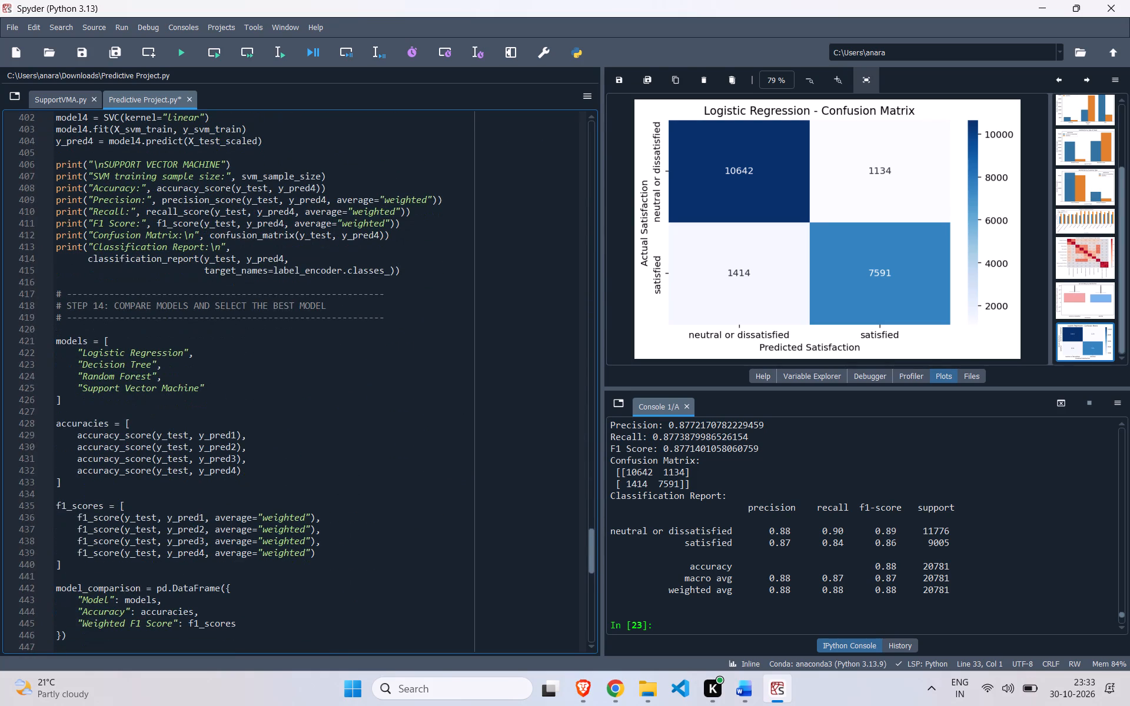
scroll(429, 485, down, 5)
scroll(429, 485, up, 3)
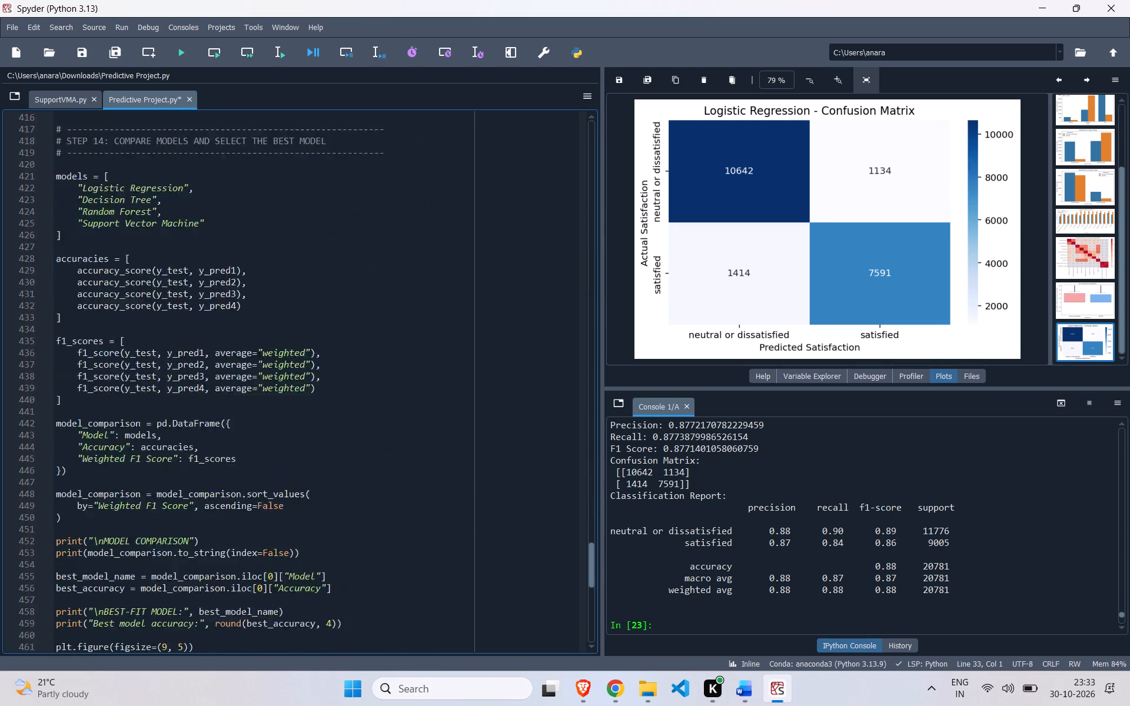
scroll(429, 485, up, 9)
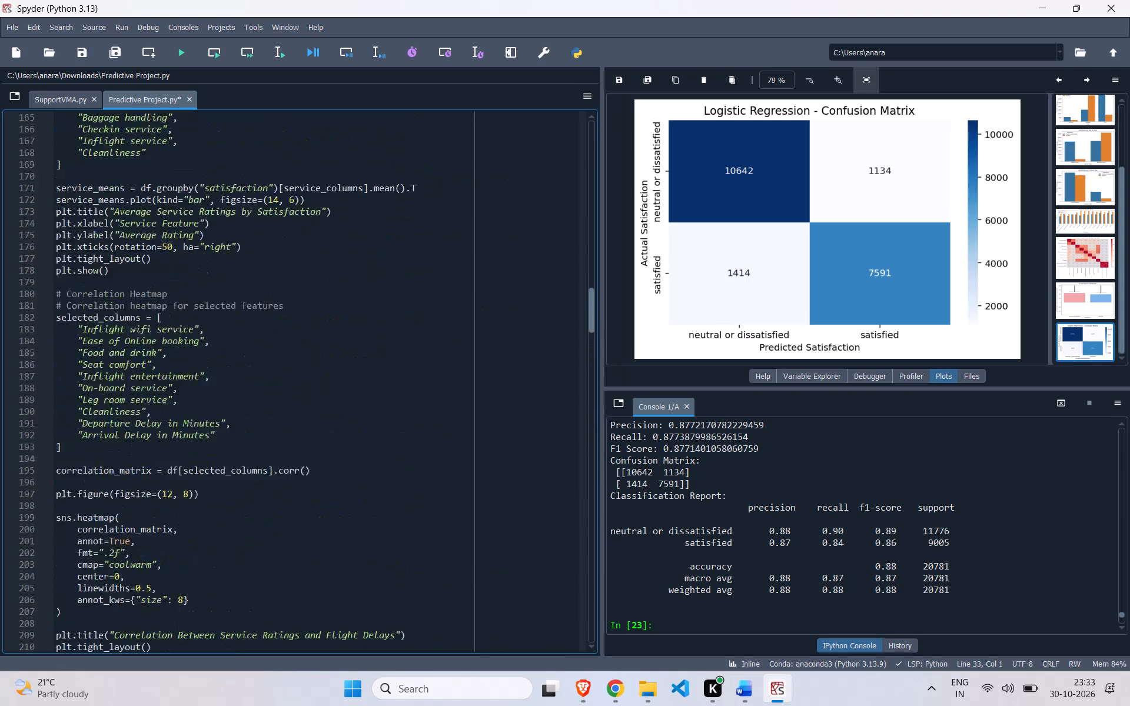
scroll(429, 485, up, 5)
scroll(429, 485, down, 6)
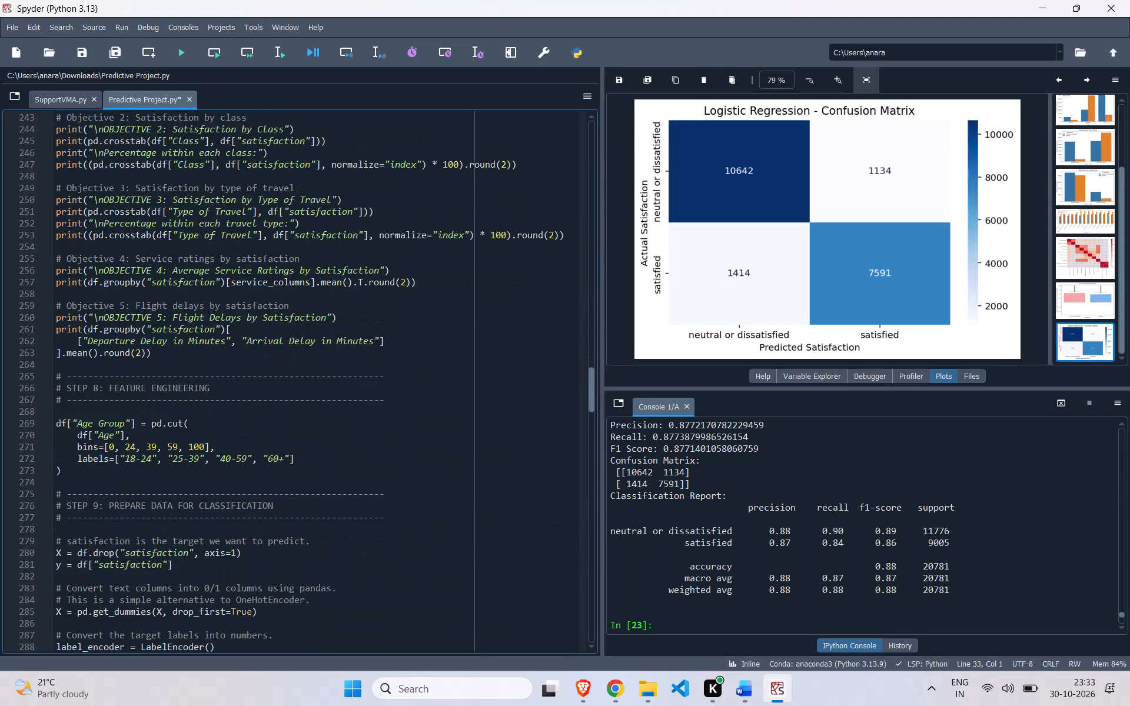
scroll(429, 485, up, 1)
scroll(429, 485, down, 5)
scroll(429, 485, up, 1)
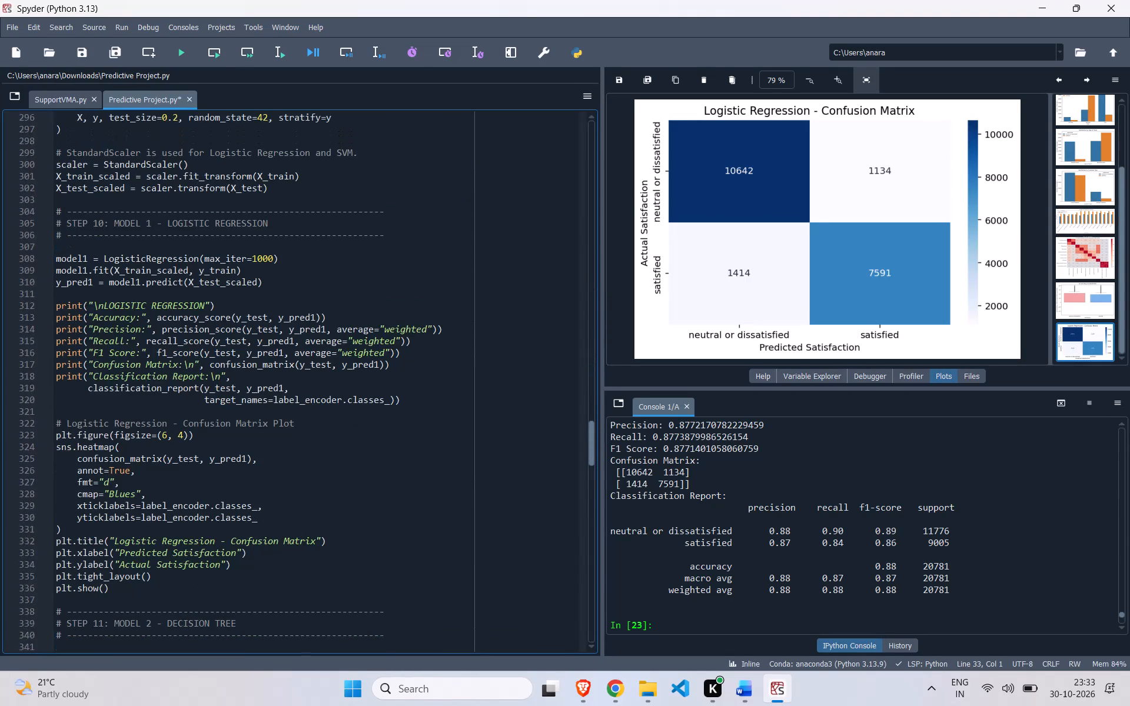
scroll(429, 485, up, 1)
scroll(895, 497, up, 2)
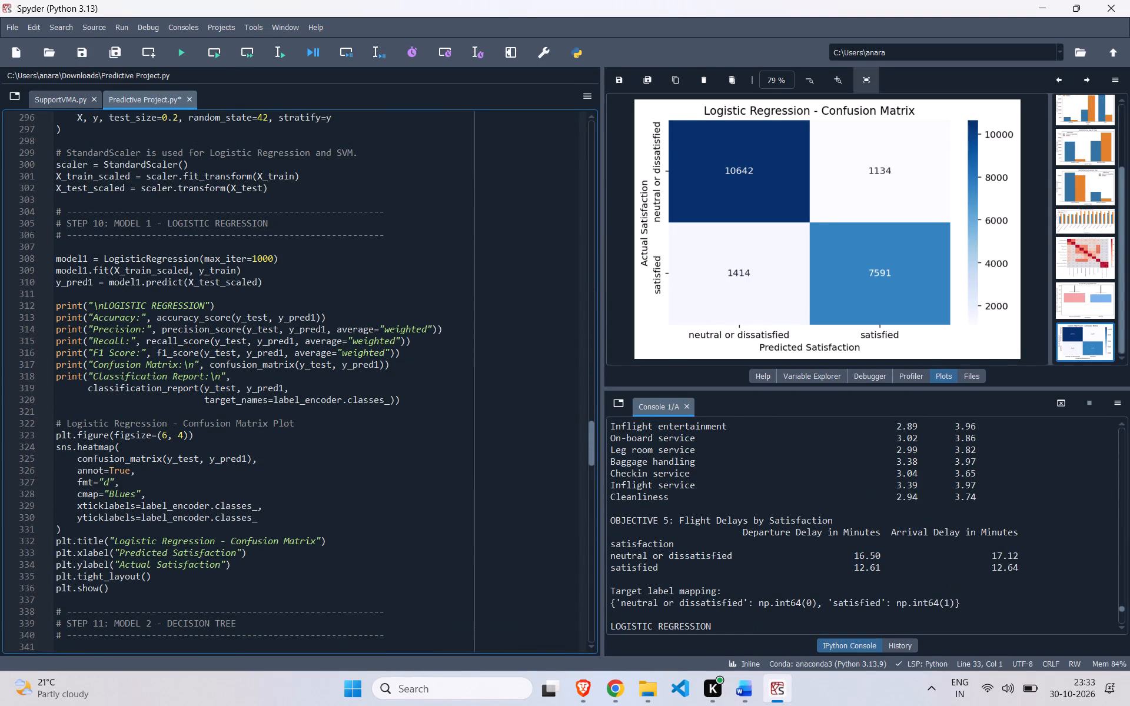
scroll(895, 497, down, 1)
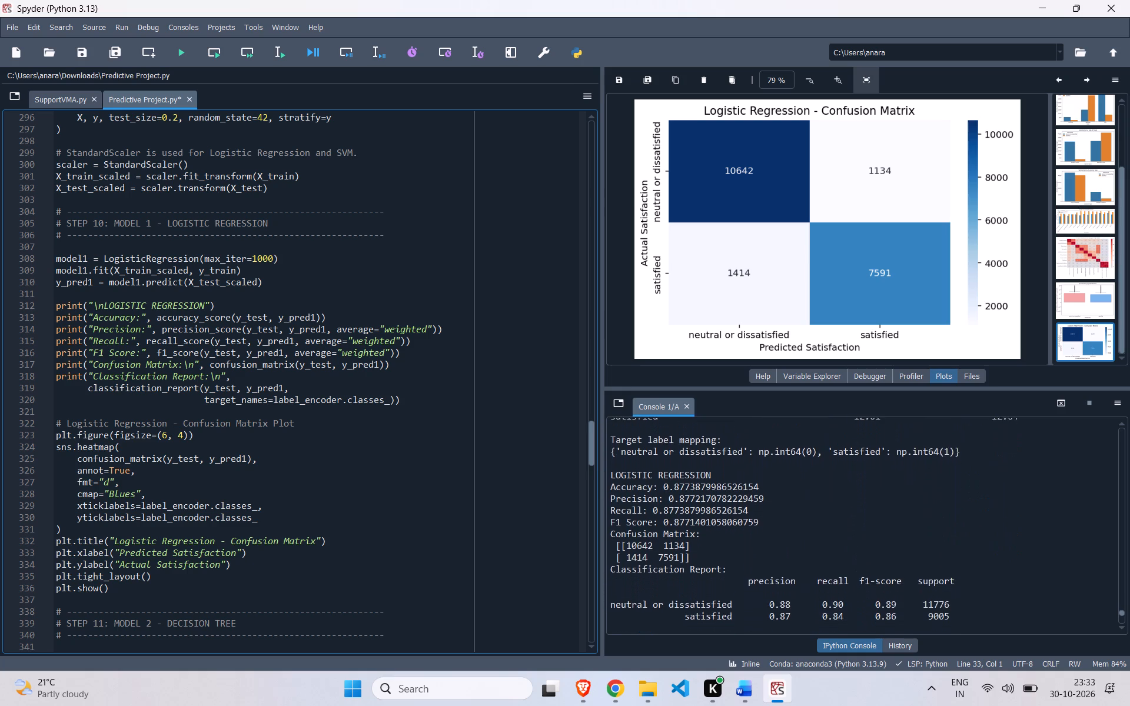
scroll(895, 497, down, 1)
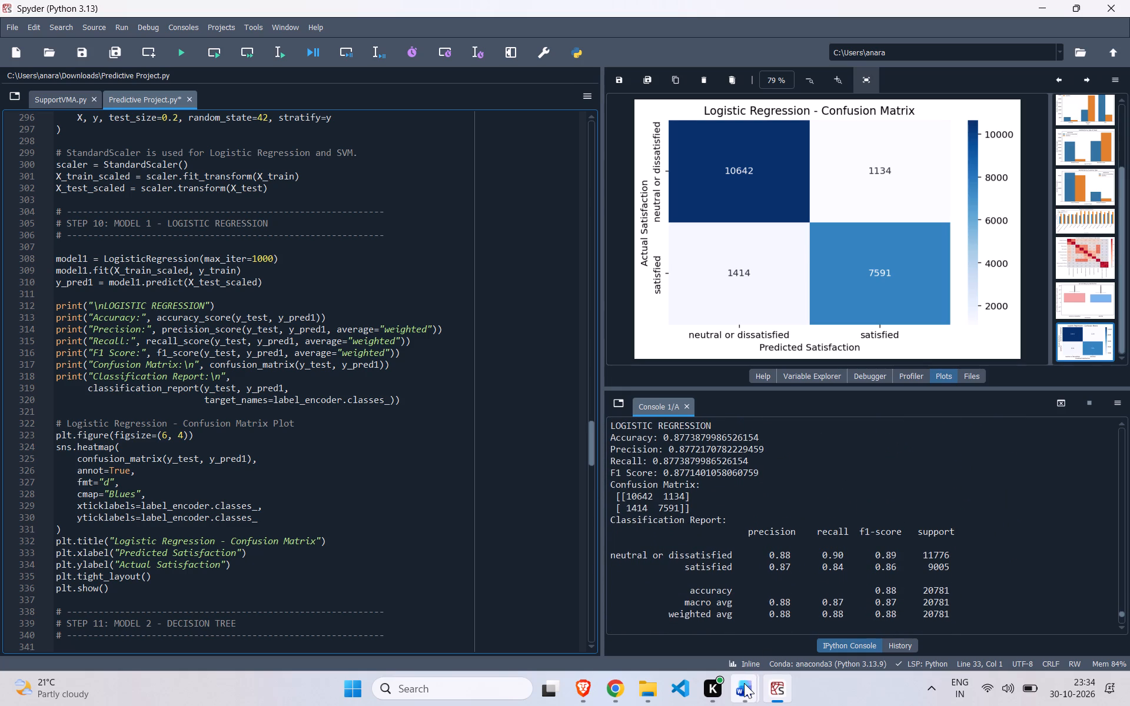
Replace the Accuracy placeholder in Table 10 of the Word report with 0.877, copied from the Logistic Regression output in Spyder.
click(664, 603)
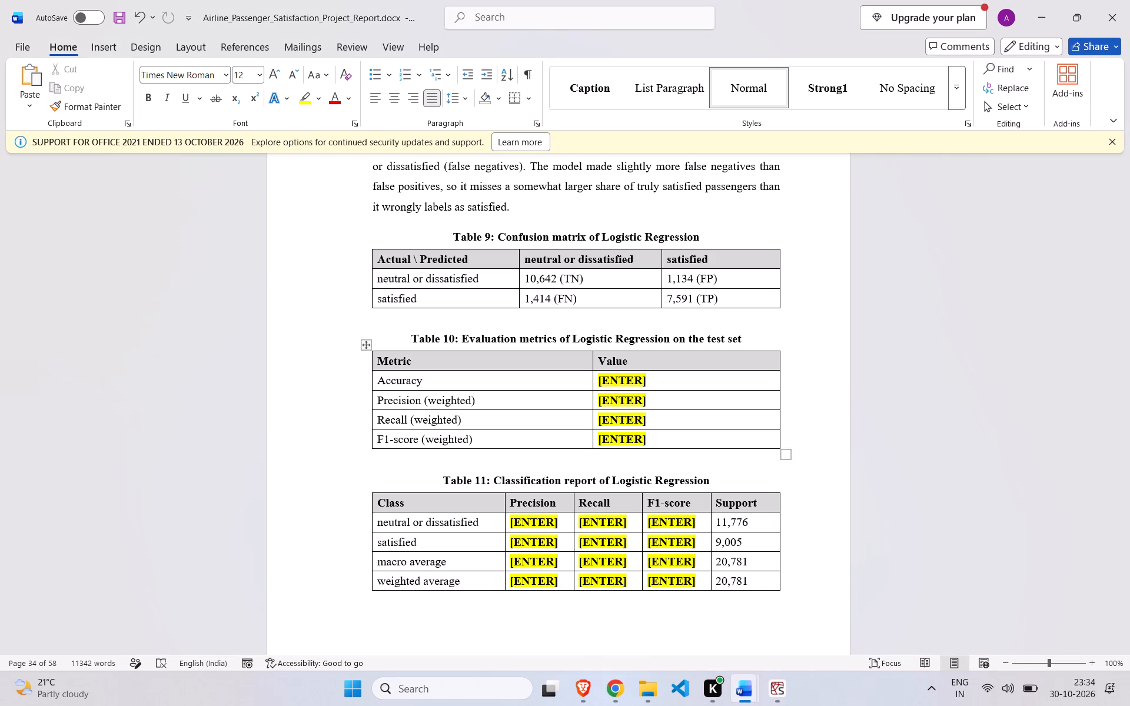
click(778, 699)
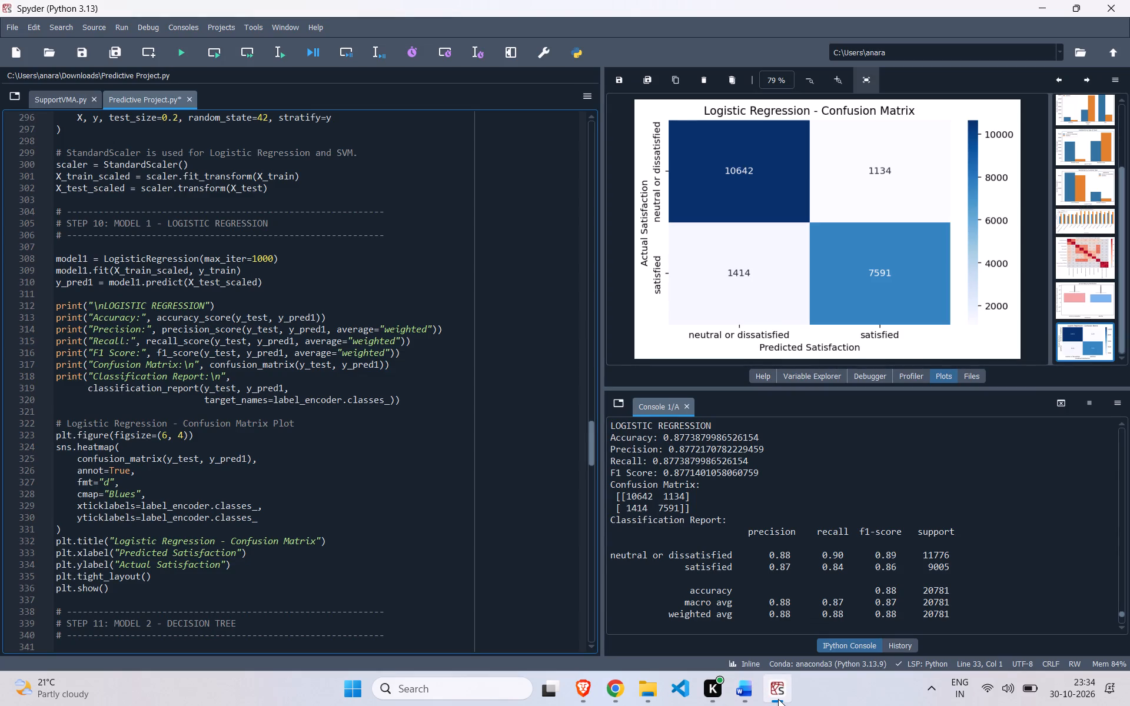
drag(661, 436, 689, 432)
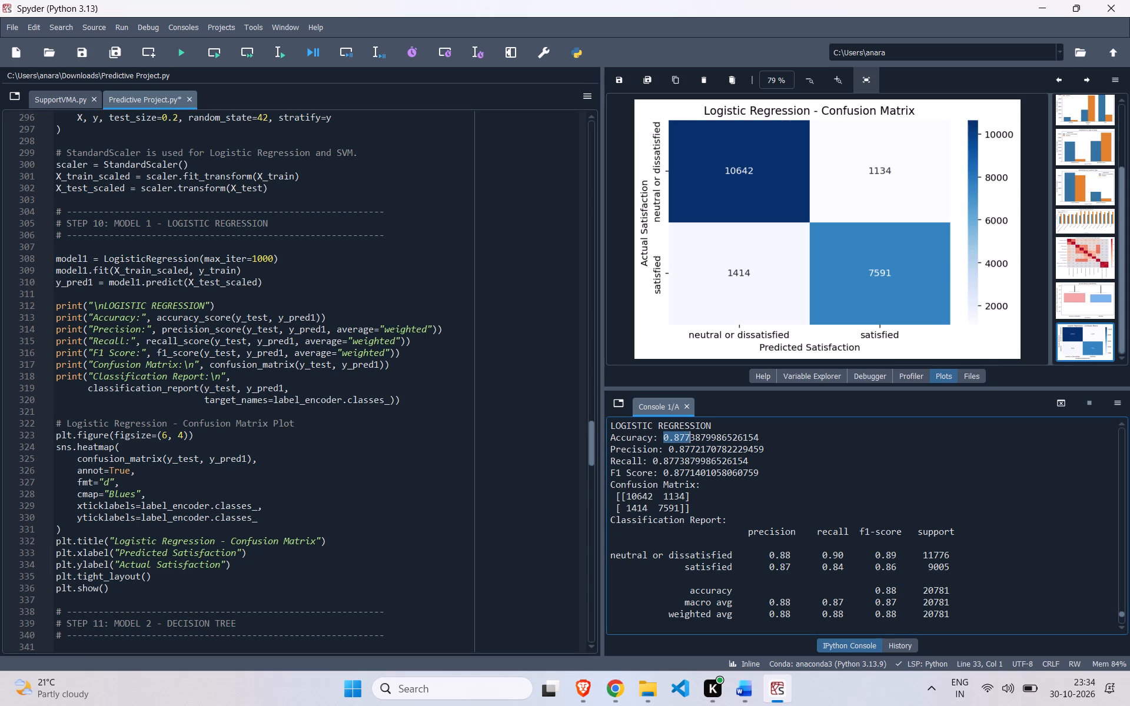
key(ctrl+c)
click(670, 622)
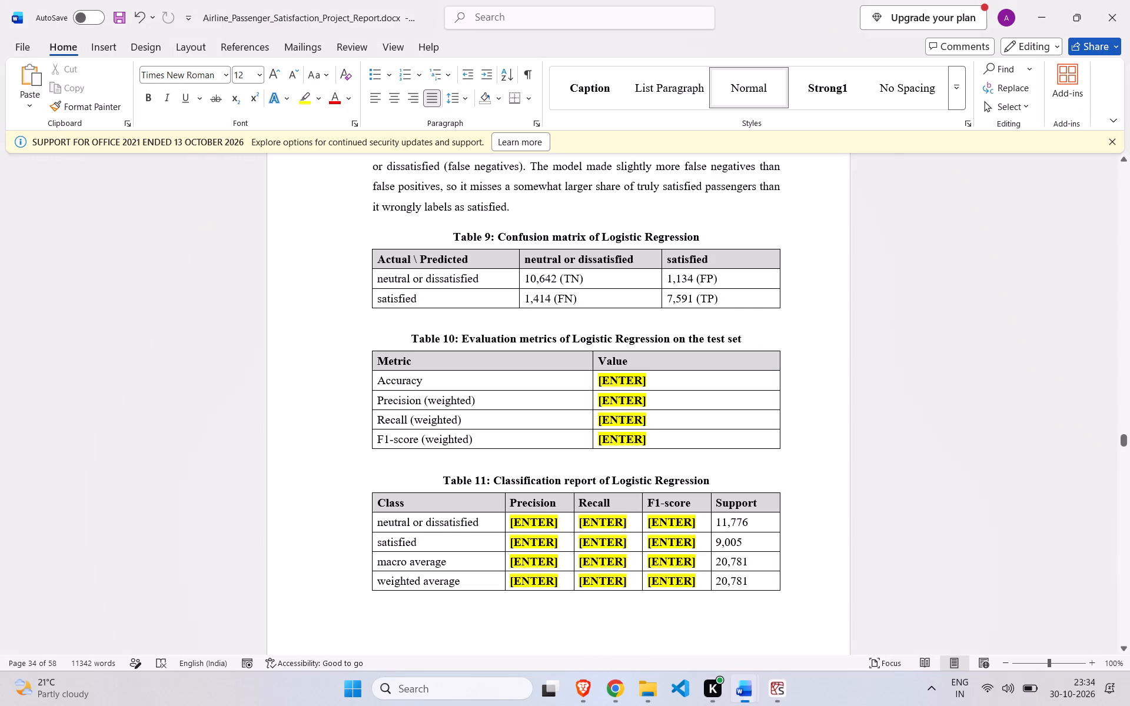
click(664, 375)
key(BackSpace)
key(BackSpace)
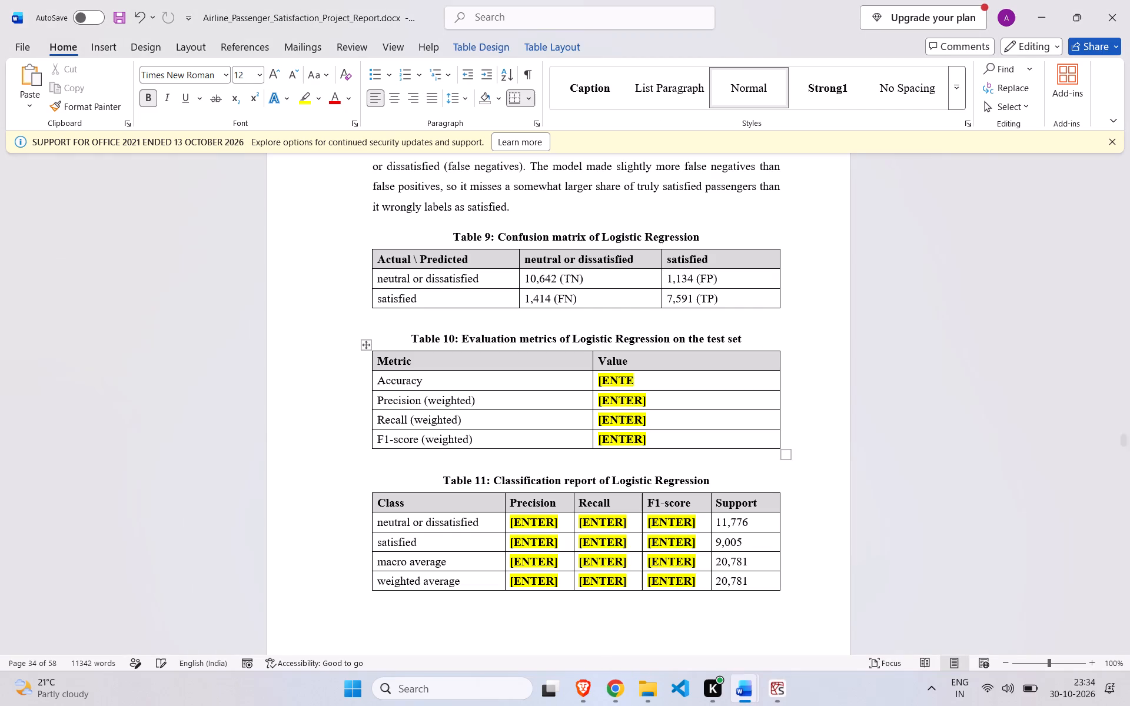
key(BackSpace)
key(BackSpace)
key(BackSpace)
key(BackSpace)
key(BackSpace)
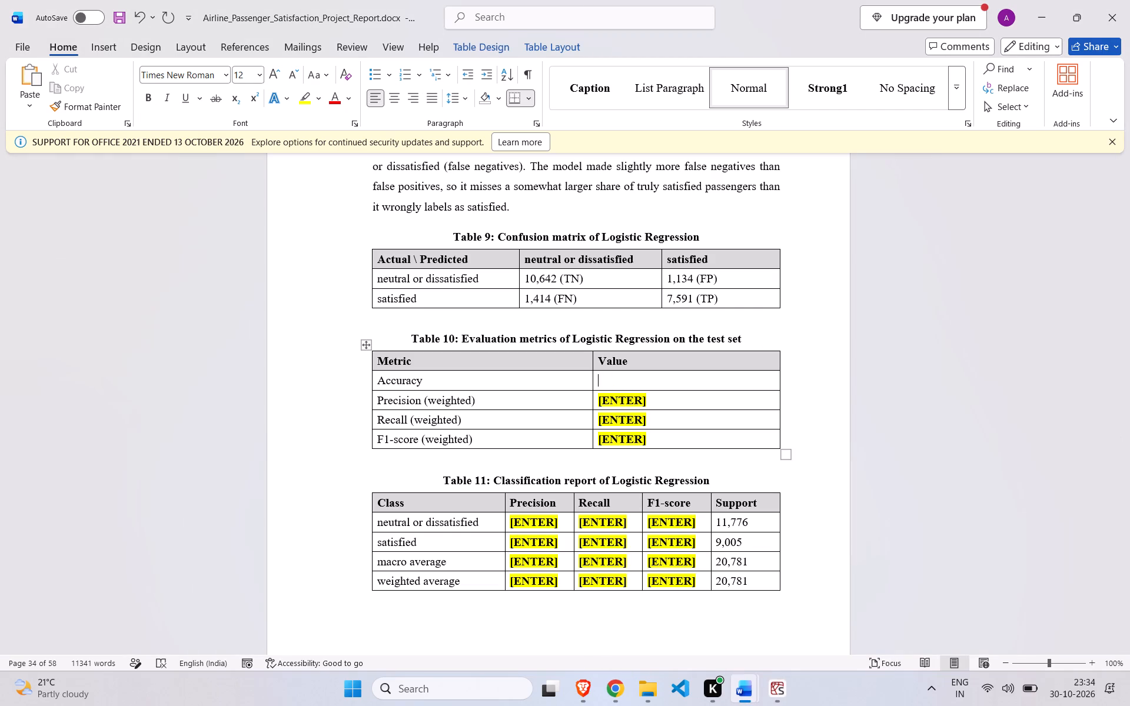
key(ctrl+v)
click(664, 375)
Replace the Precision (weighted) placeholder in Table 10 with 0.877, copied from the Precision line of the Logistic Regression output in Spyder.
click(654, 400)
key(BackSpace)
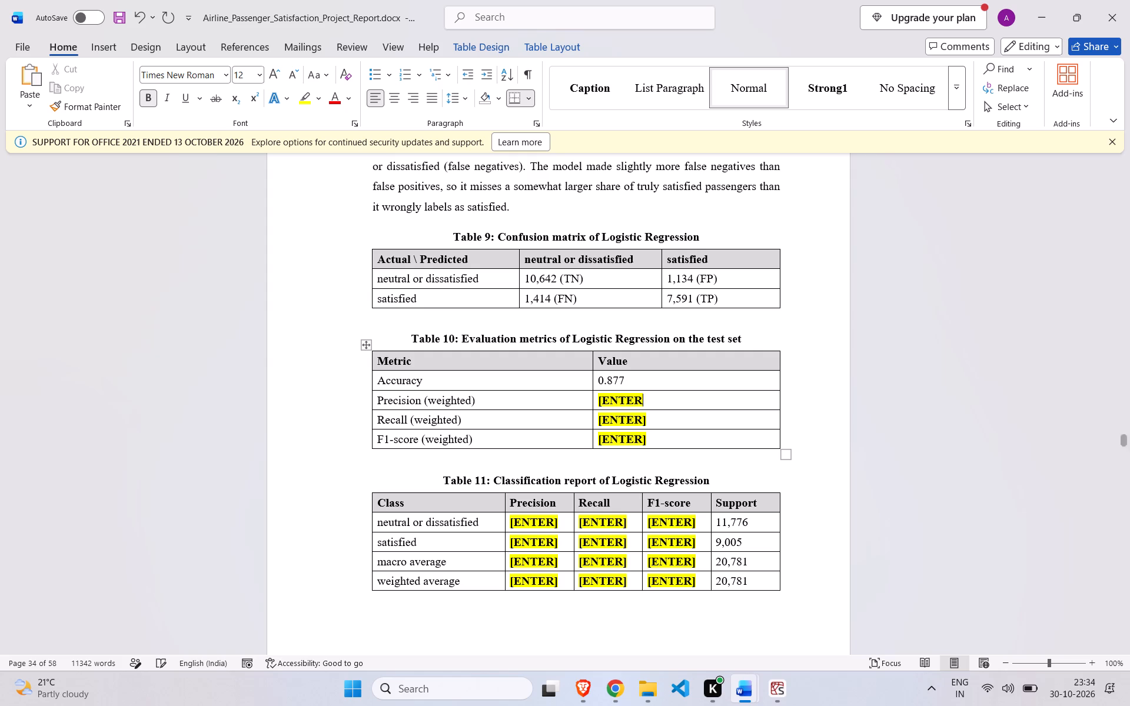
key(BackSpace)
key(BackSpace)
key(BackSpace)
key(BackSpace)
key(BackSpace)
key(BackSpace)
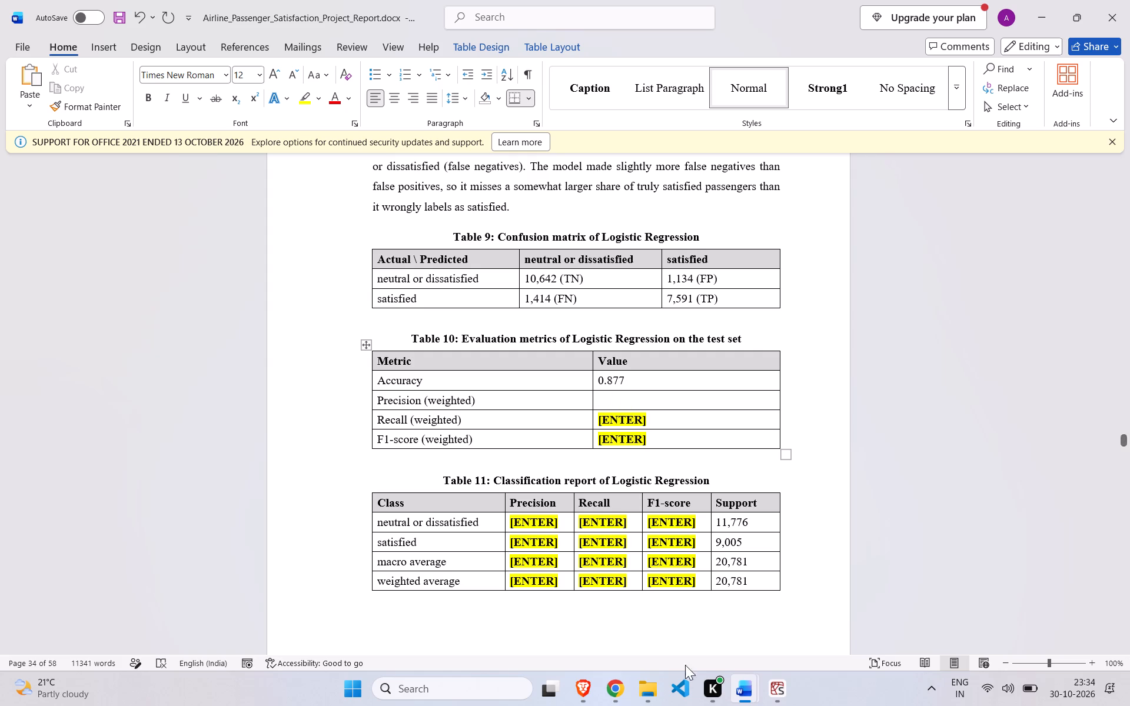
click(779, 691)
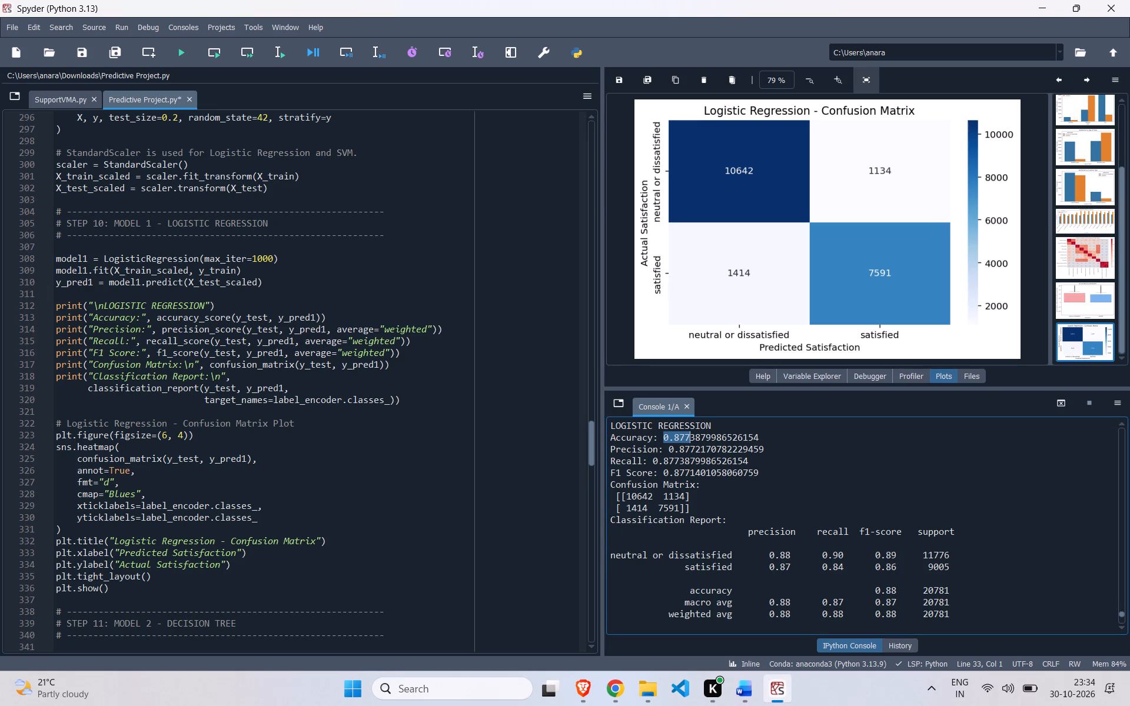
drag(669, 454, 693, 448)
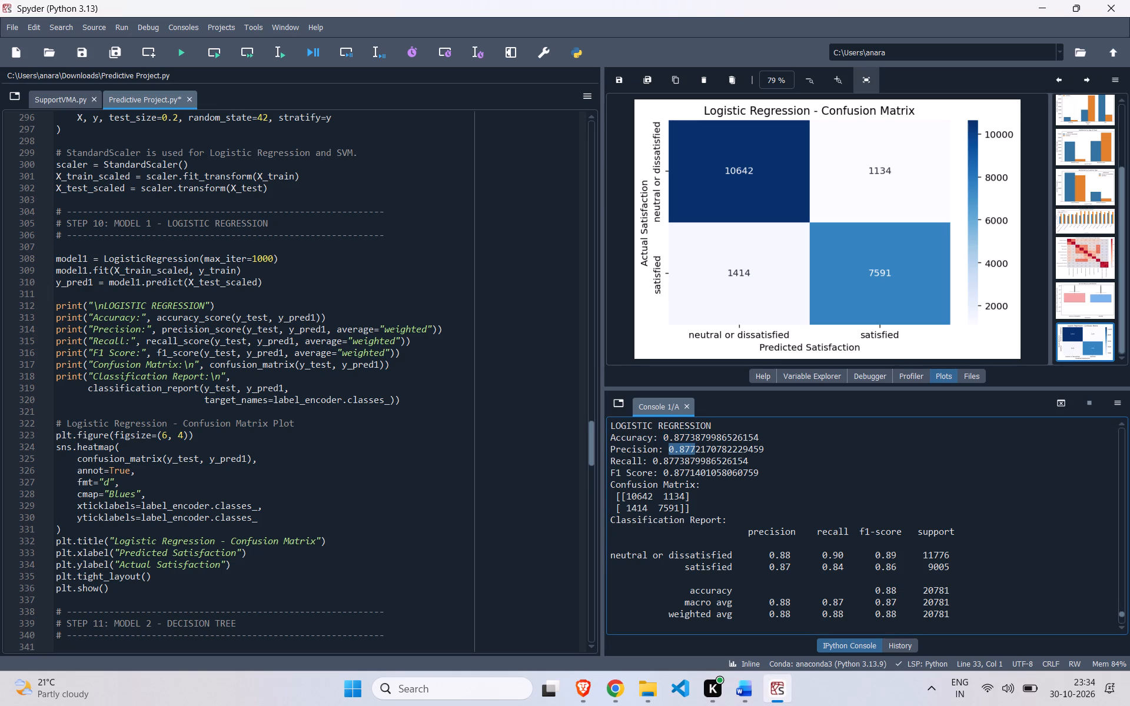
key(ctrl+c)
click(670, 611)
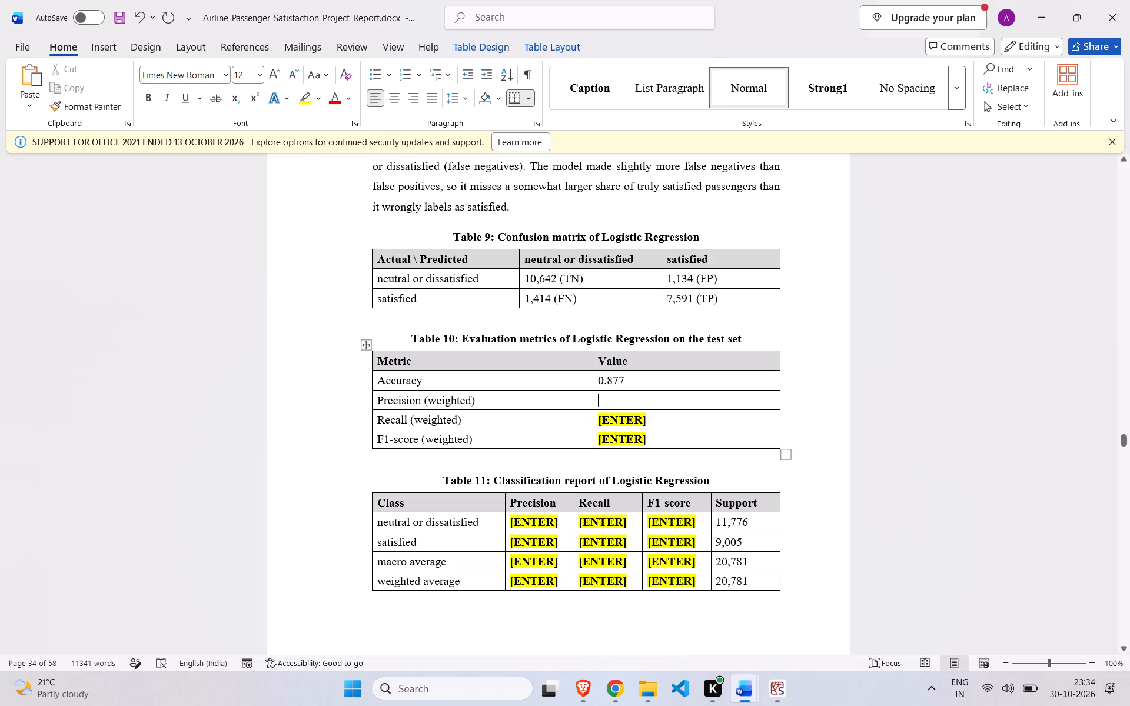
key(ctrl+v)
Replace the Recall (weighted) placeholder in Table 10 with 0.877, copied from the Recall line of the Logistic Regression output in Spyder.
click(653, 423)
key(BackSpace)
key(BackSpace)
key(BackSpace)
key(BackSpace)
key(BackSpace)
key(BackSpace)
key(BackSpace)
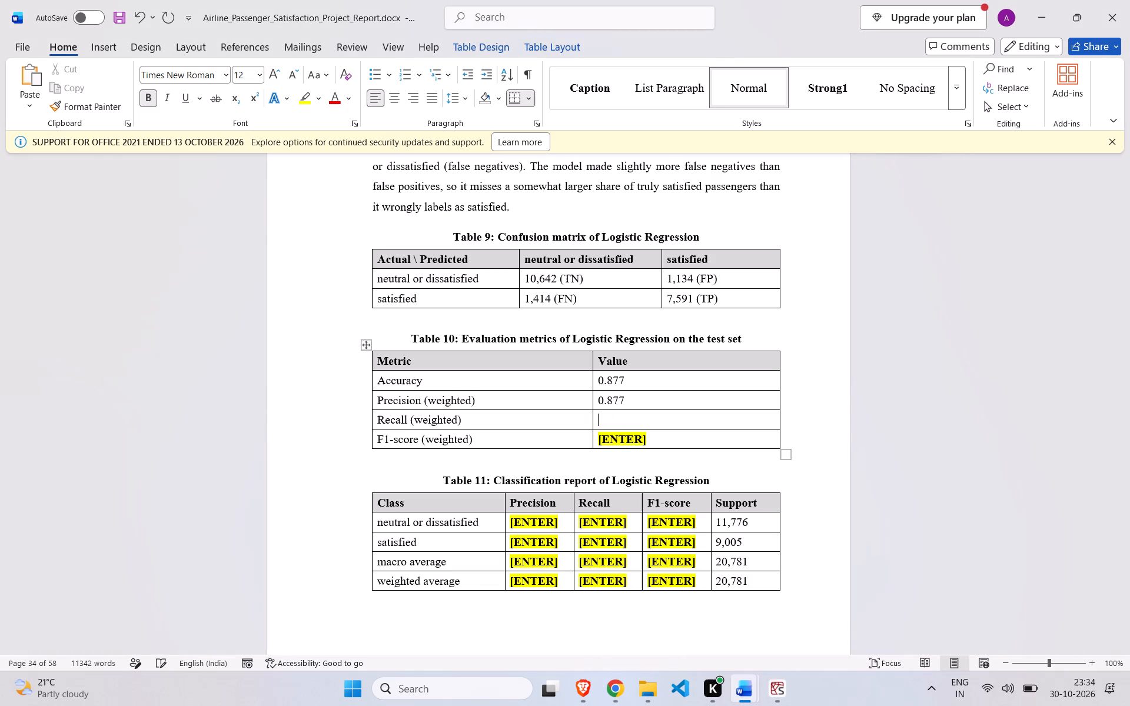
click(785, 695)
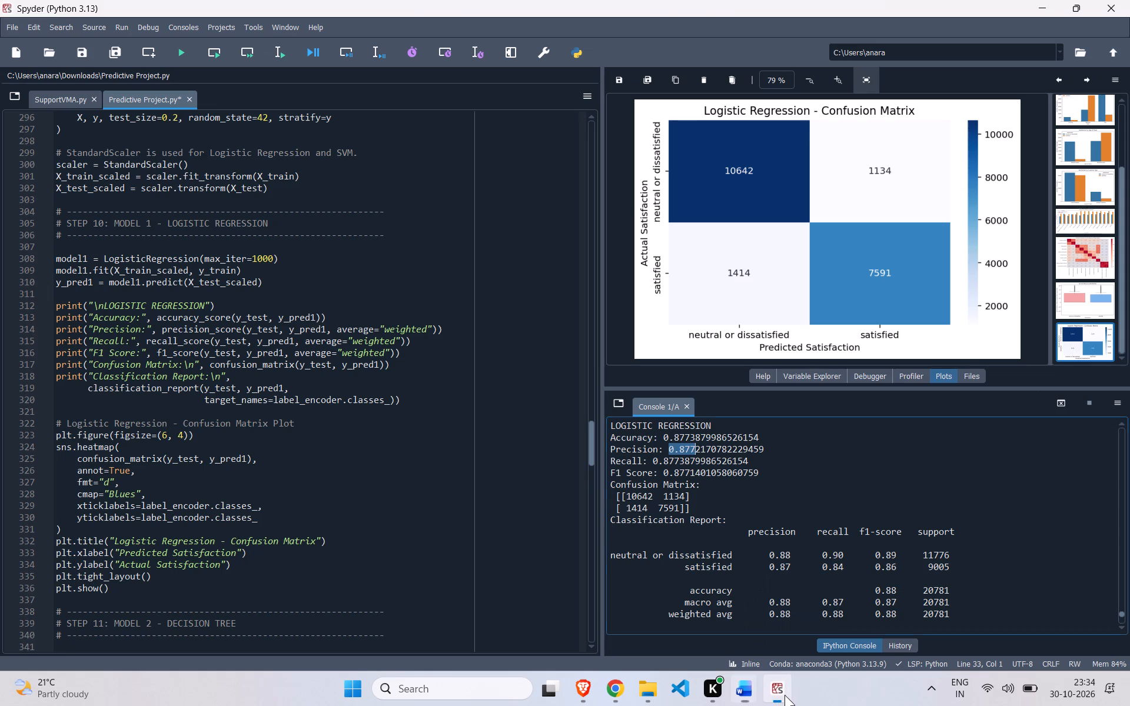
drag(653, 460, 678, 459)
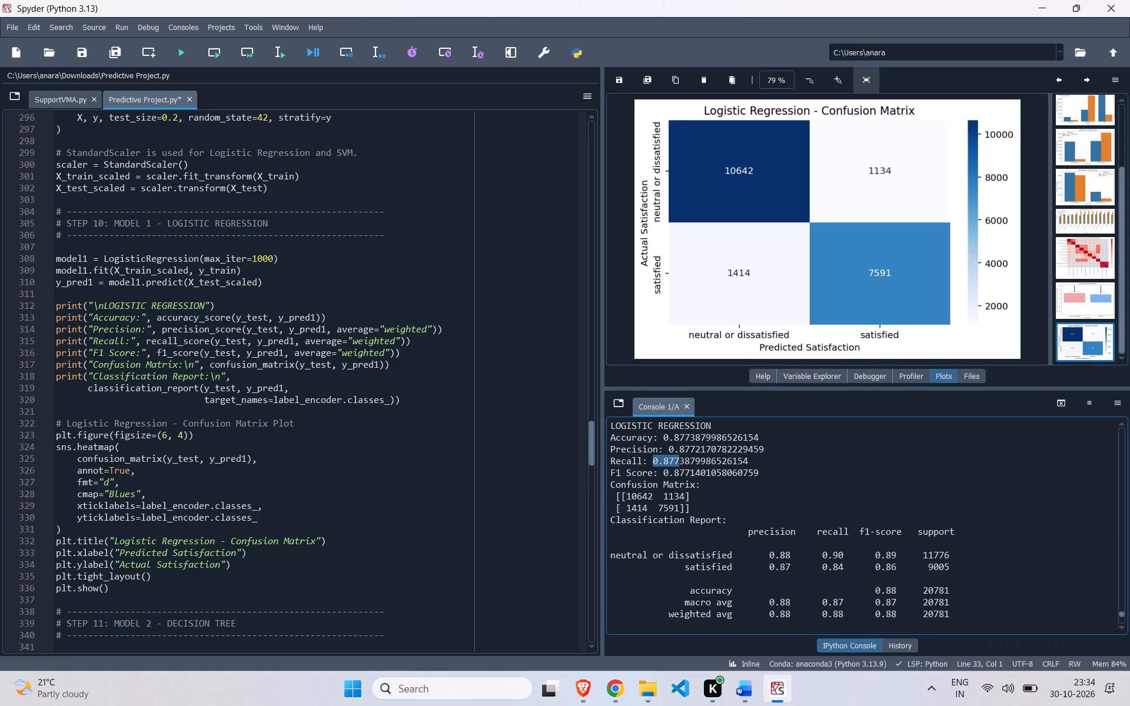
drag(678, 459, 679, 459)
key(ctrl+c)
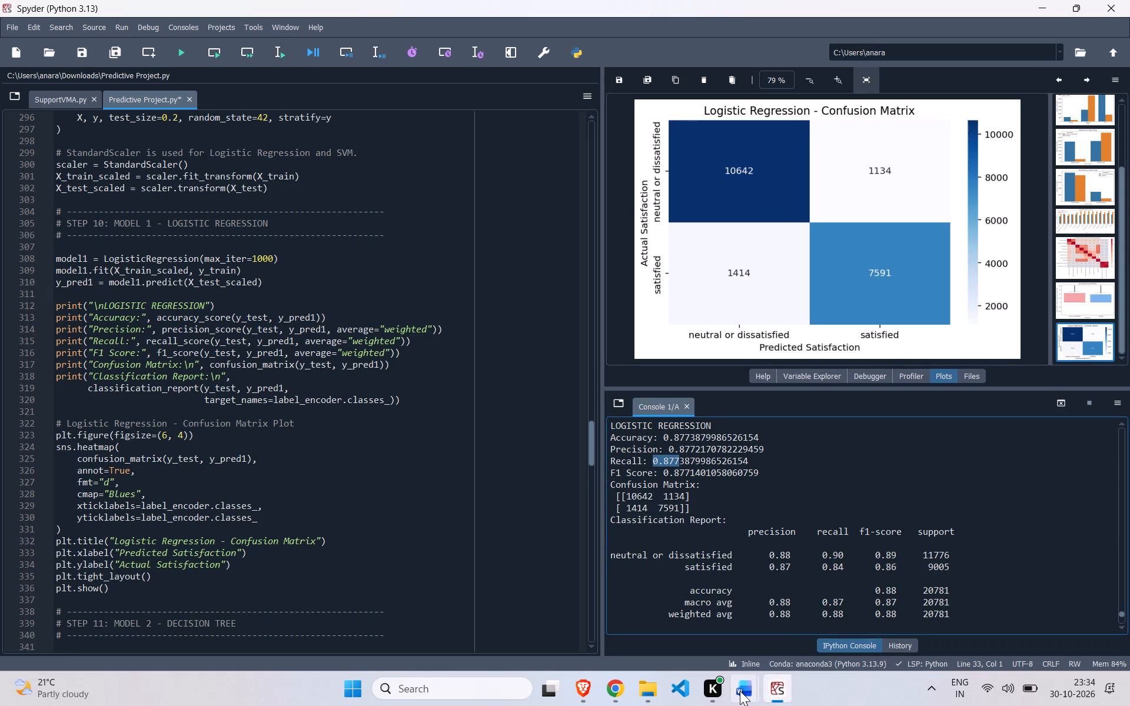
click(740, 691)
click(690, 632)
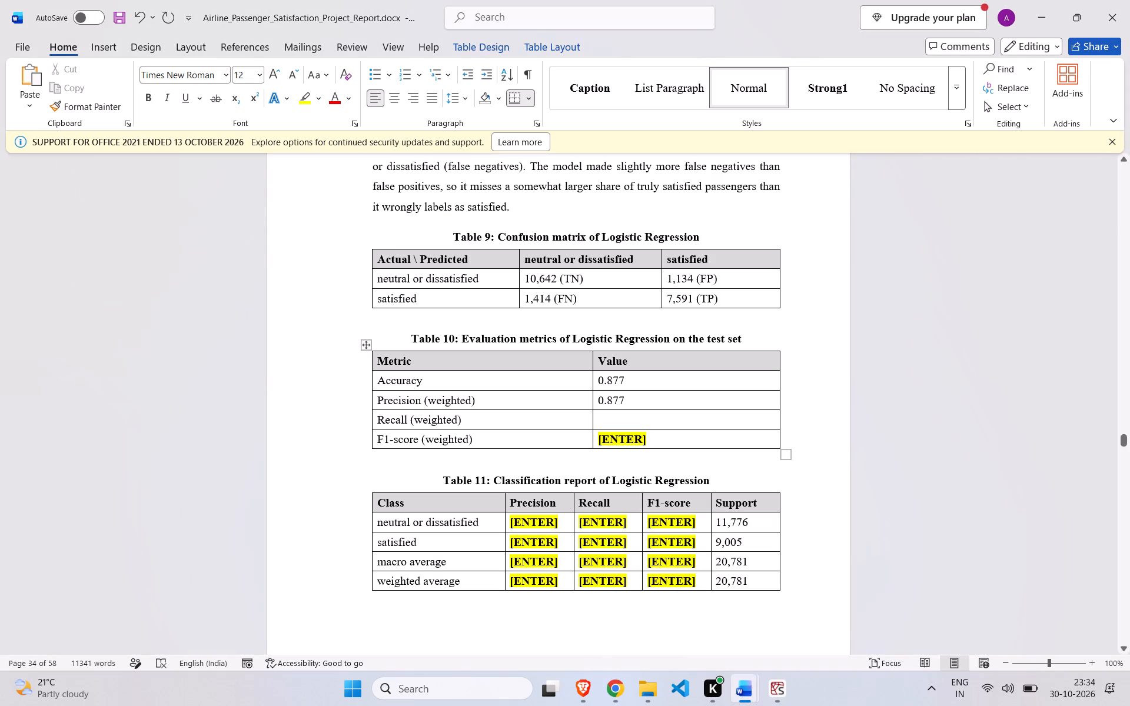
key(ctrl+v)
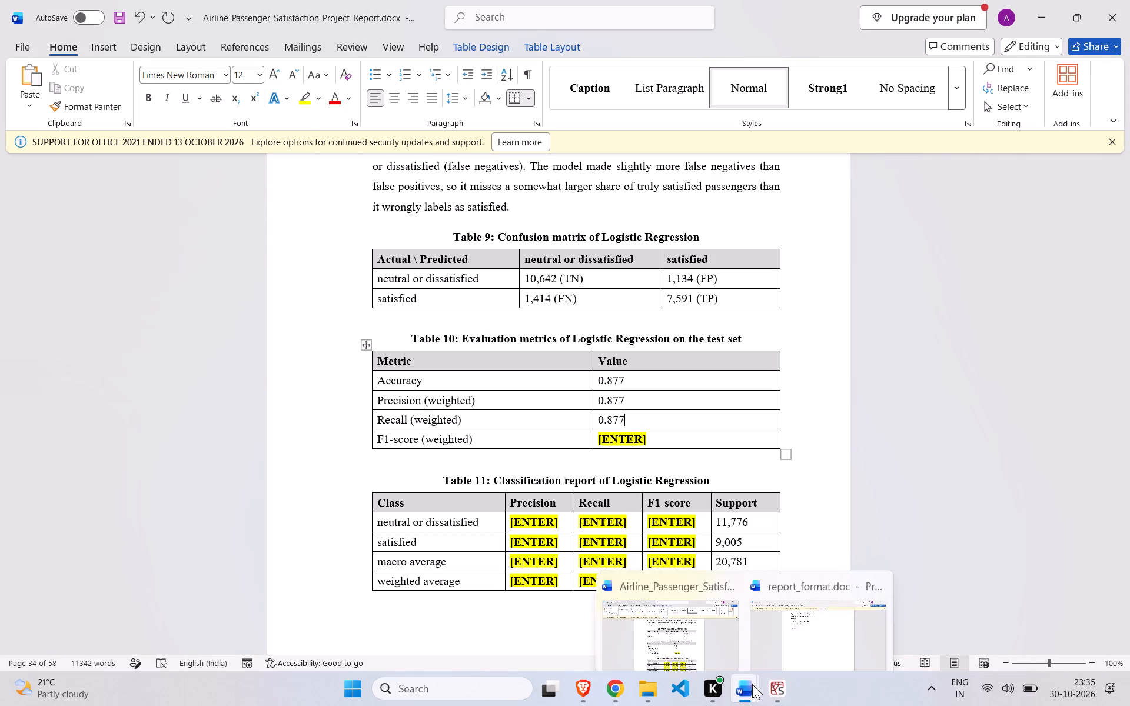
Close the report_format.doc document, keeping the airline passenger satisfaction report open.
click(879, 565)
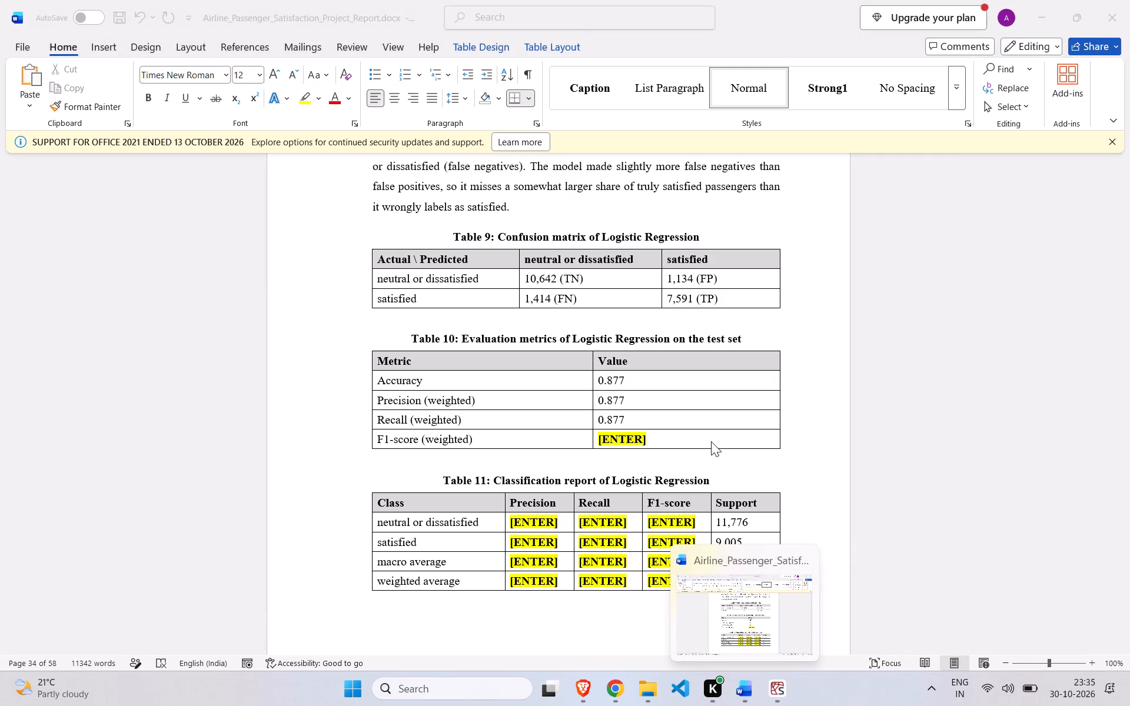
Replace the F1-score (weighted) placeholder in Table 10 with 0.877, copied from the F1 Score line of the Logistic Regression output in Spyder.
click(665, 435)
key(BackSpace)
key(BackSpace)
key(BackSpace)
key(BackSpace)
key(BackSpace)
key(BackSpace)
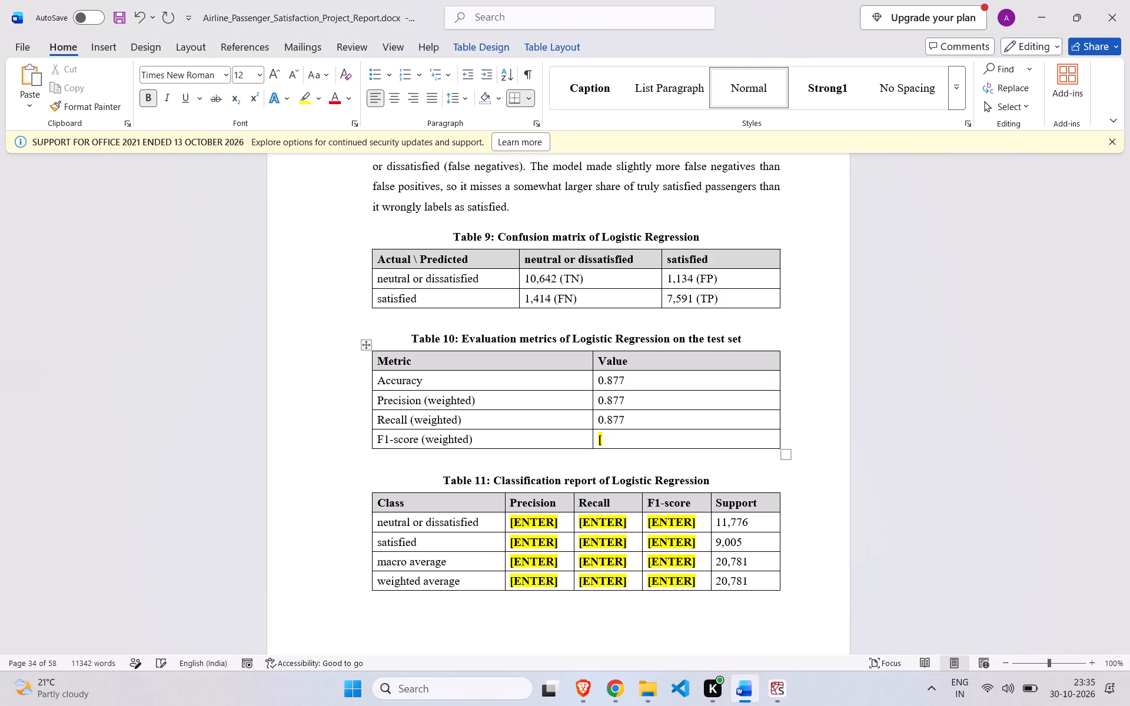
key(BackSpace)
click(790, 691)
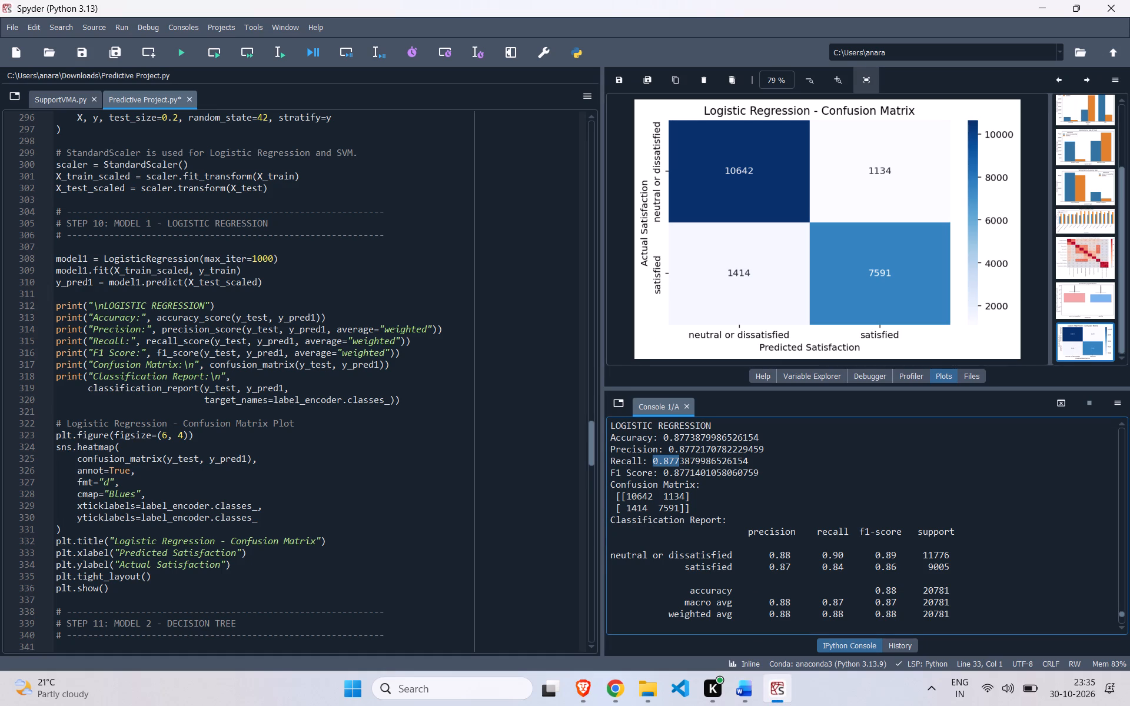
drag(662, 473, 690, 472)
key(ctrl+c)
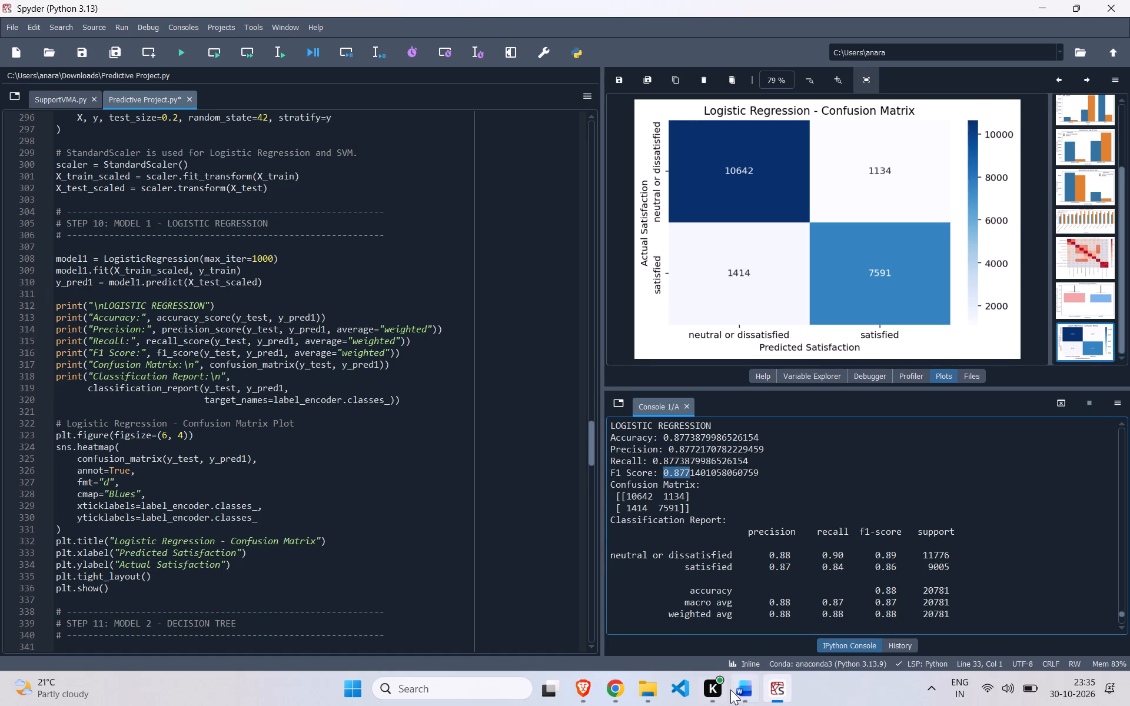
click(737, 693)
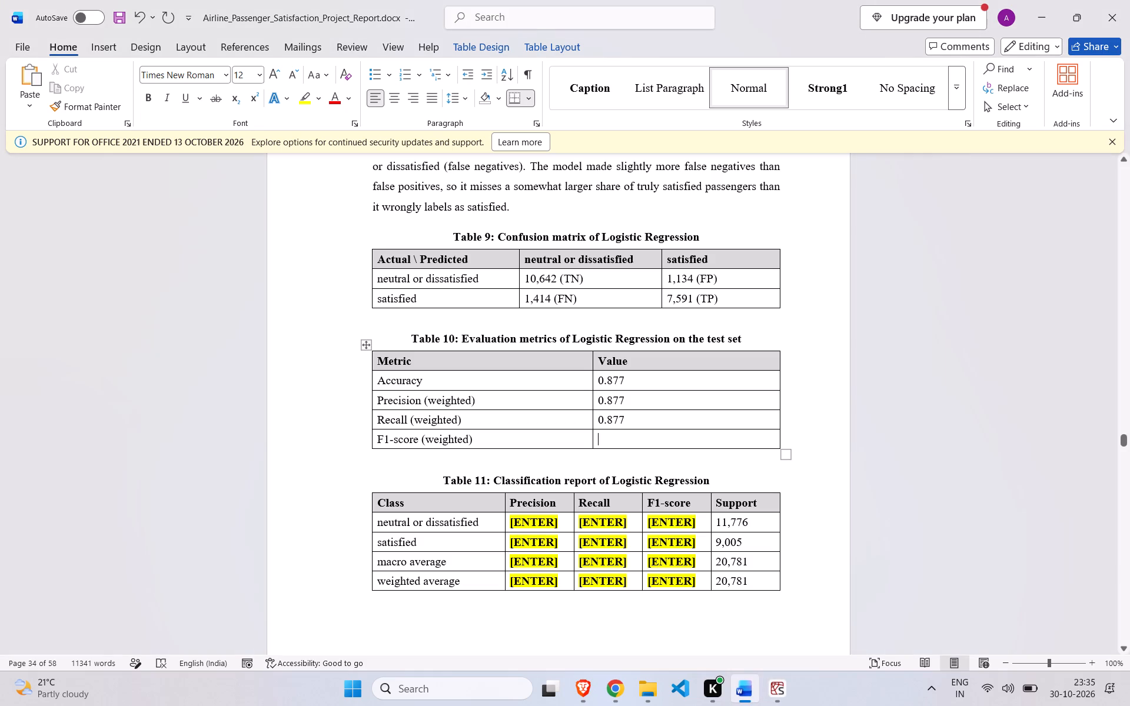
key(ctrl+v)
Clear the Recall placeholder in the neutral or dissatisfied row of Table 11.
scroll(632, 437, down, 2)
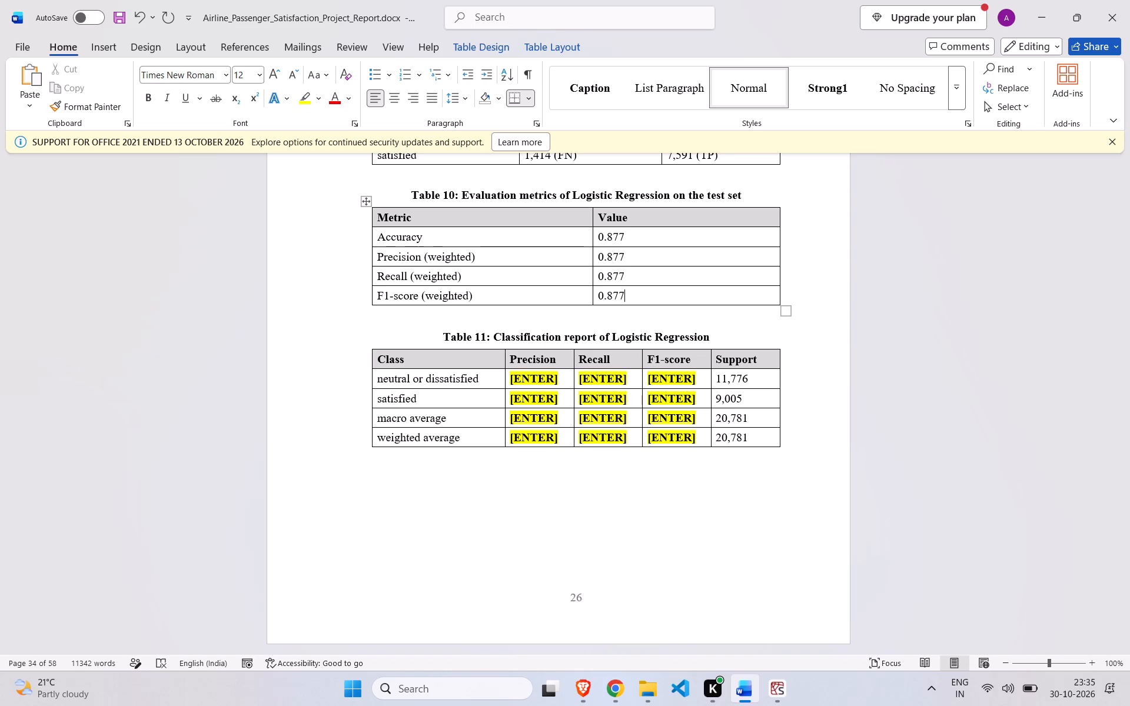
click(627, 382)
key(BackSpace)
key(BackSpace)
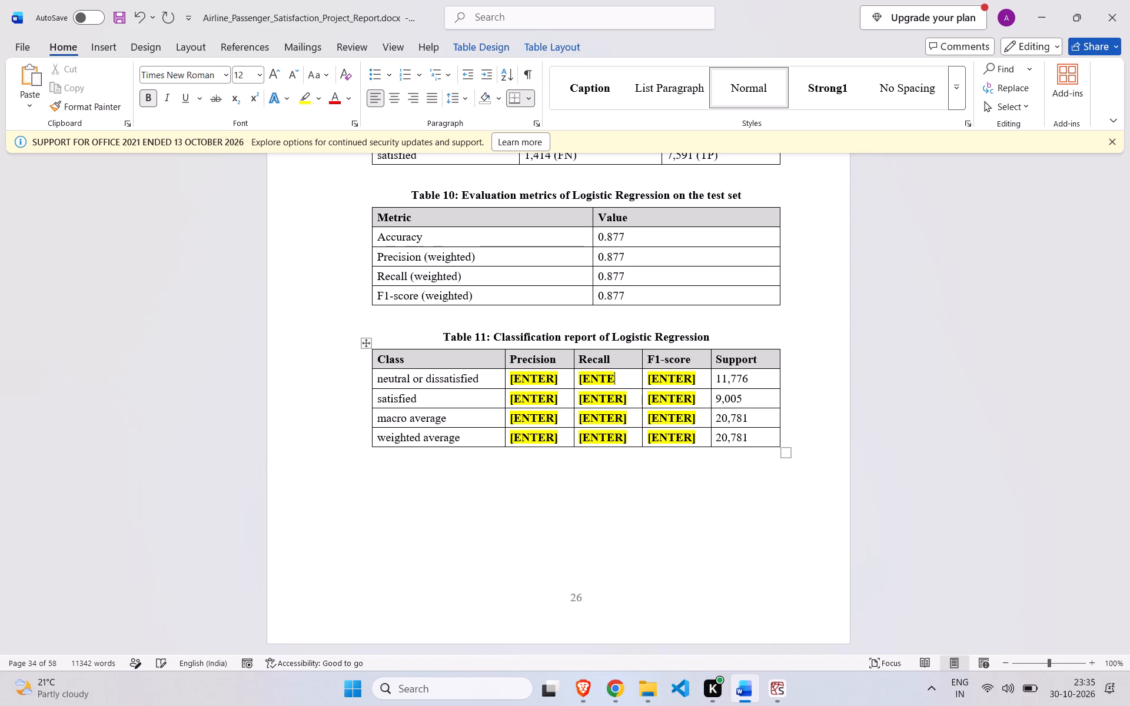
key(BackSpace)
key(BackSpace)
key(BackSpace)
key(BackSpace)
key(BackSpace)
Clear the Precision placeholder in the neutral or dissatisfied row of Table 11.
key(Left)
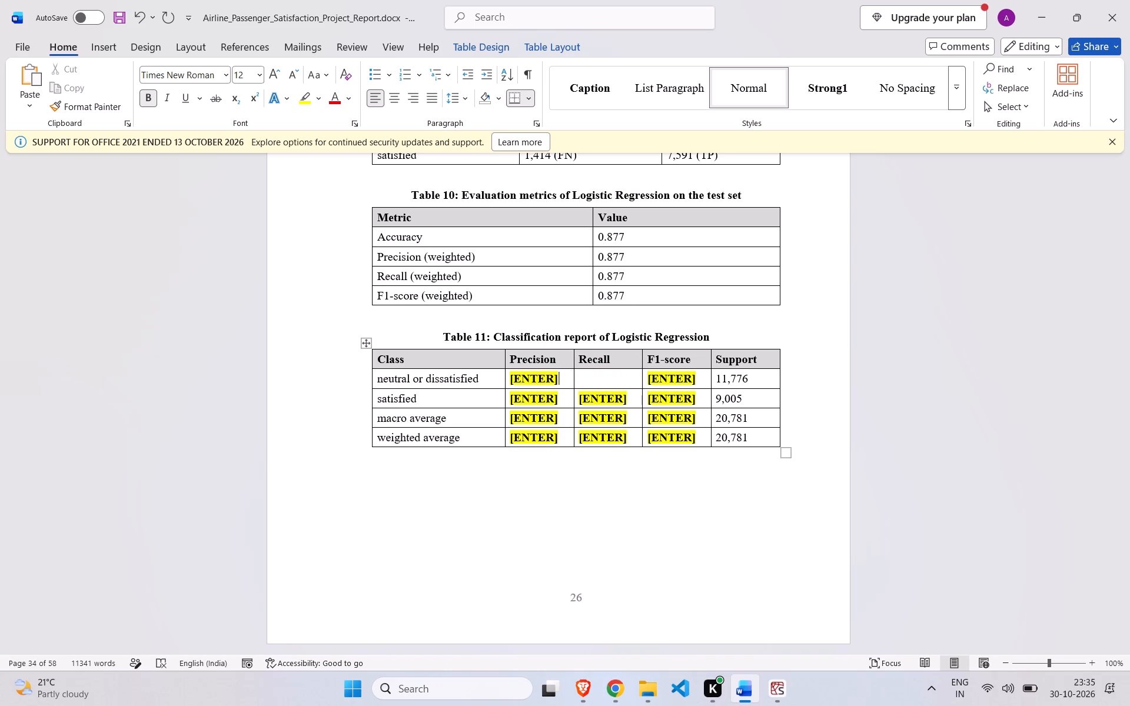
key(BackSpace)
key(BackSpace)
key(BackSpace)
key(BackSpace)
key(BackSpace)
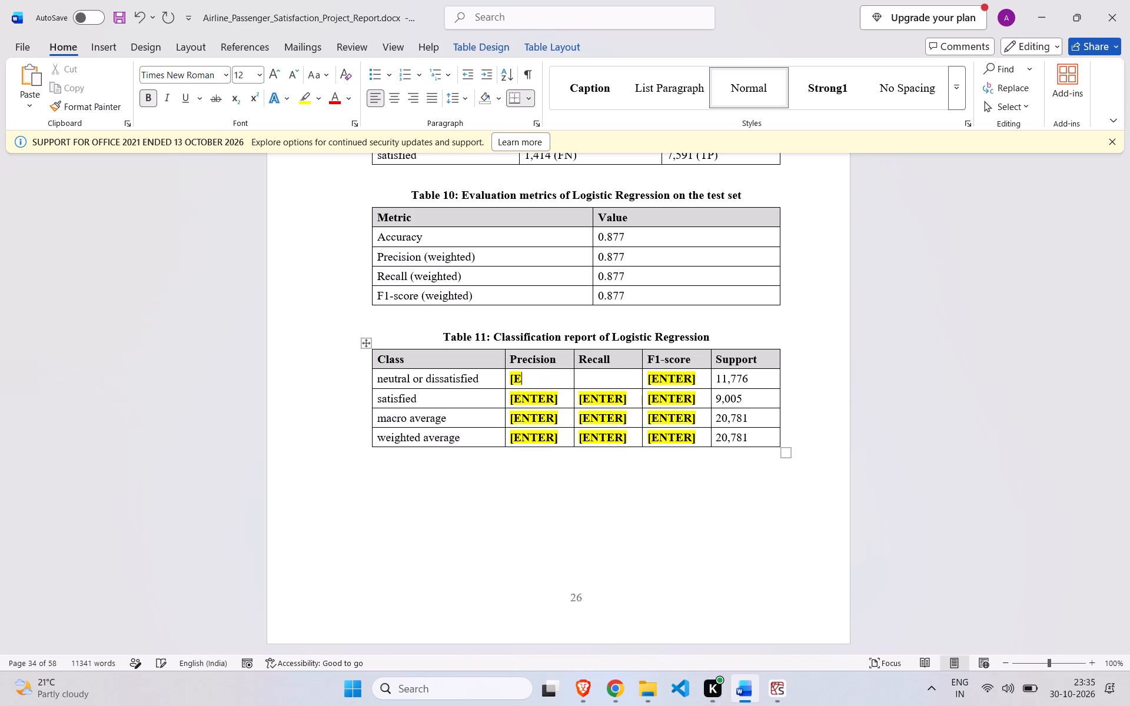
key(BackSpace)
key(BackSpace)
Clear the F1-score placeholder in the neutral or dissatisfied row of Table 11.
click(700, 378)
key(BackSpace)
key(BackSpace)
key(BackSpace)
key(BackSpace)
key(BackSpace)
key(BackSpace)
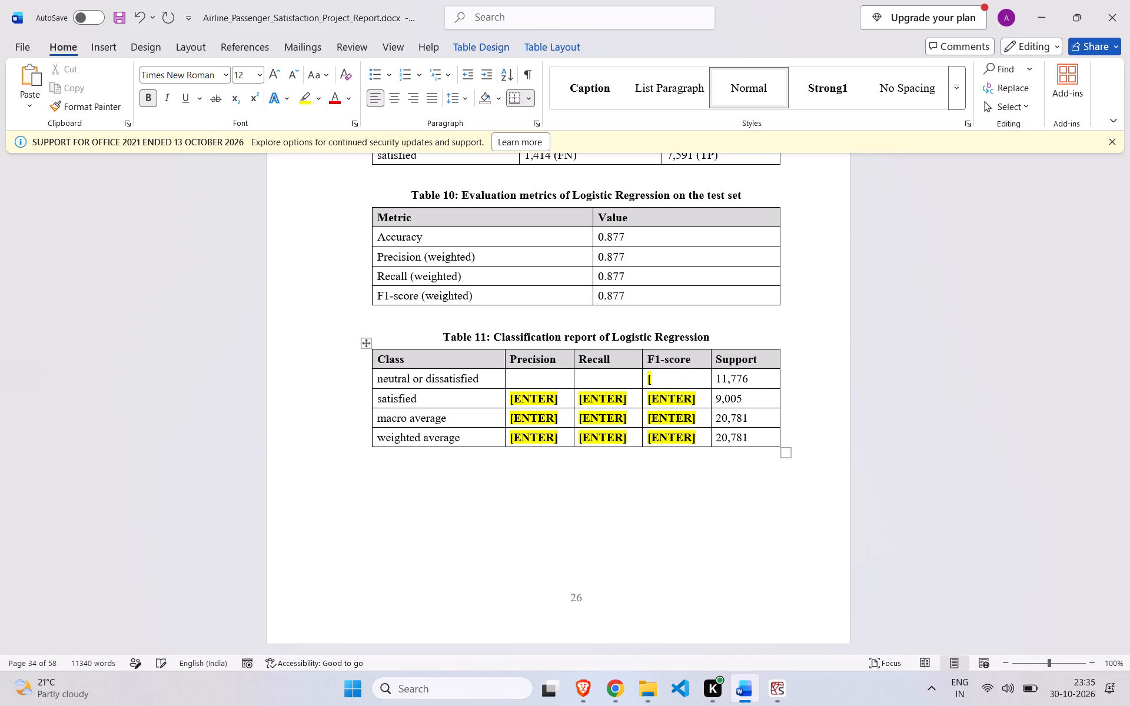
key(BackSpace)
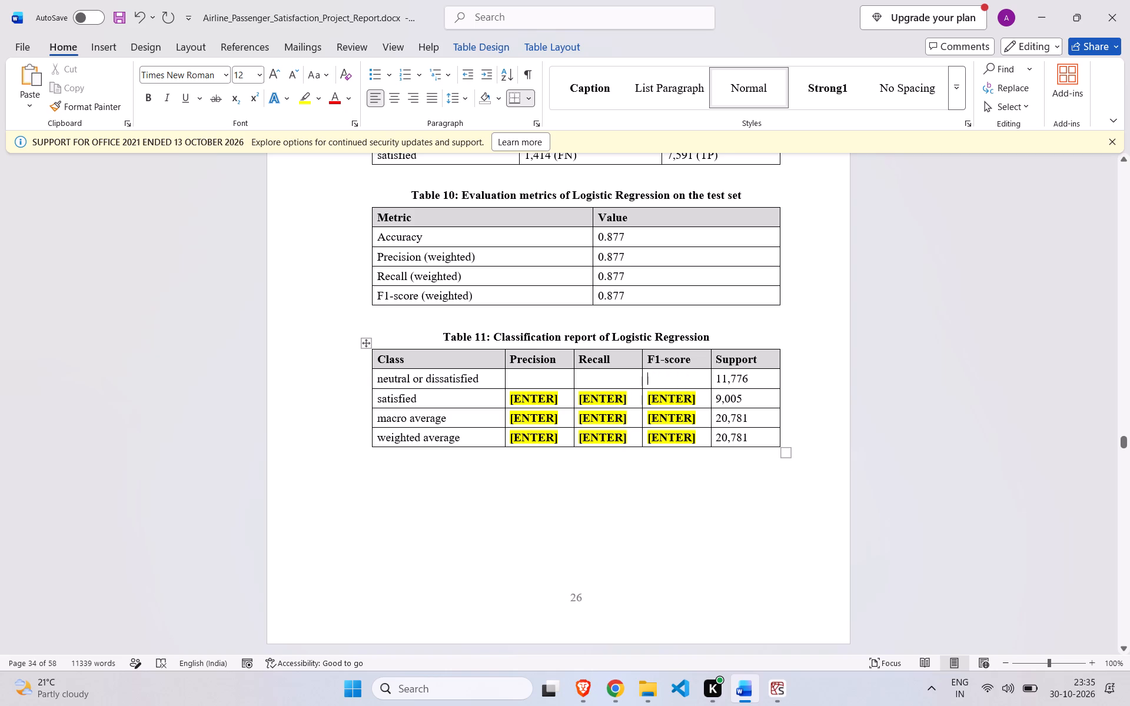
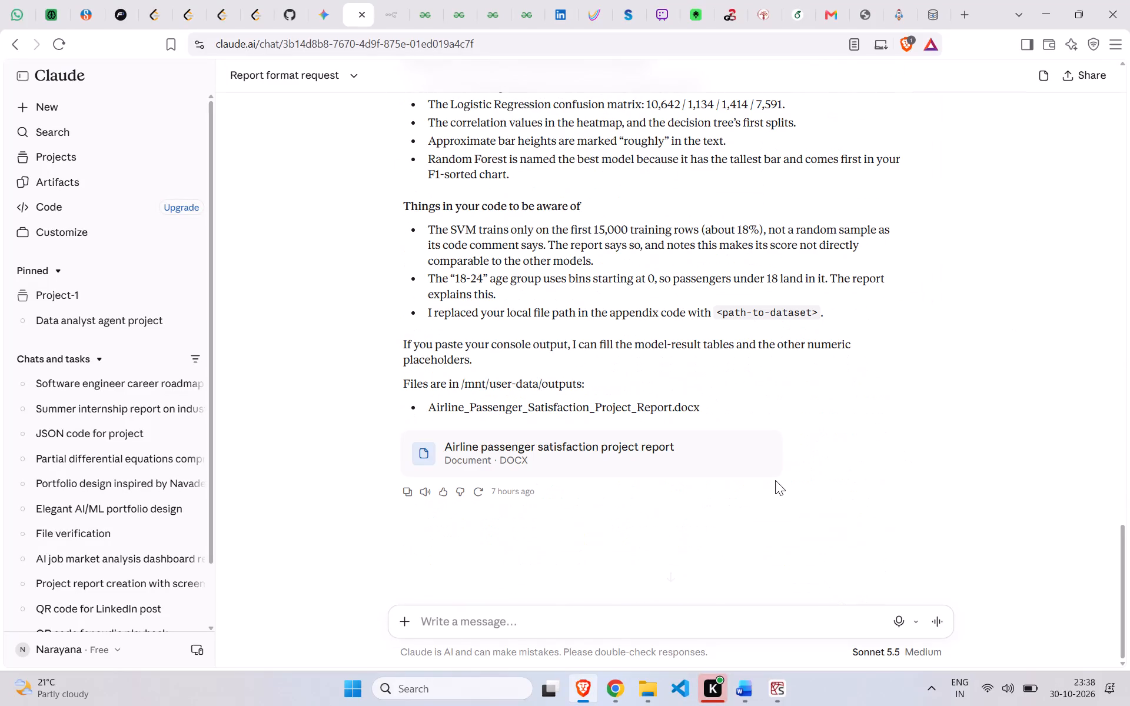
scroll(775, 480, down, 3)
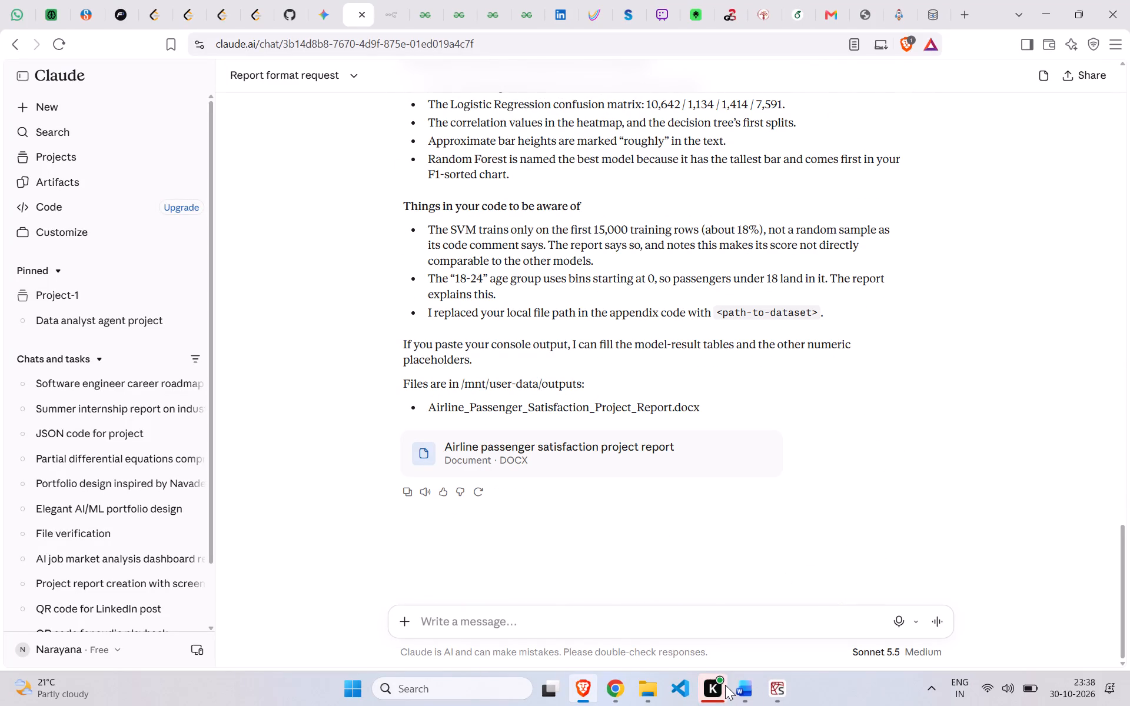
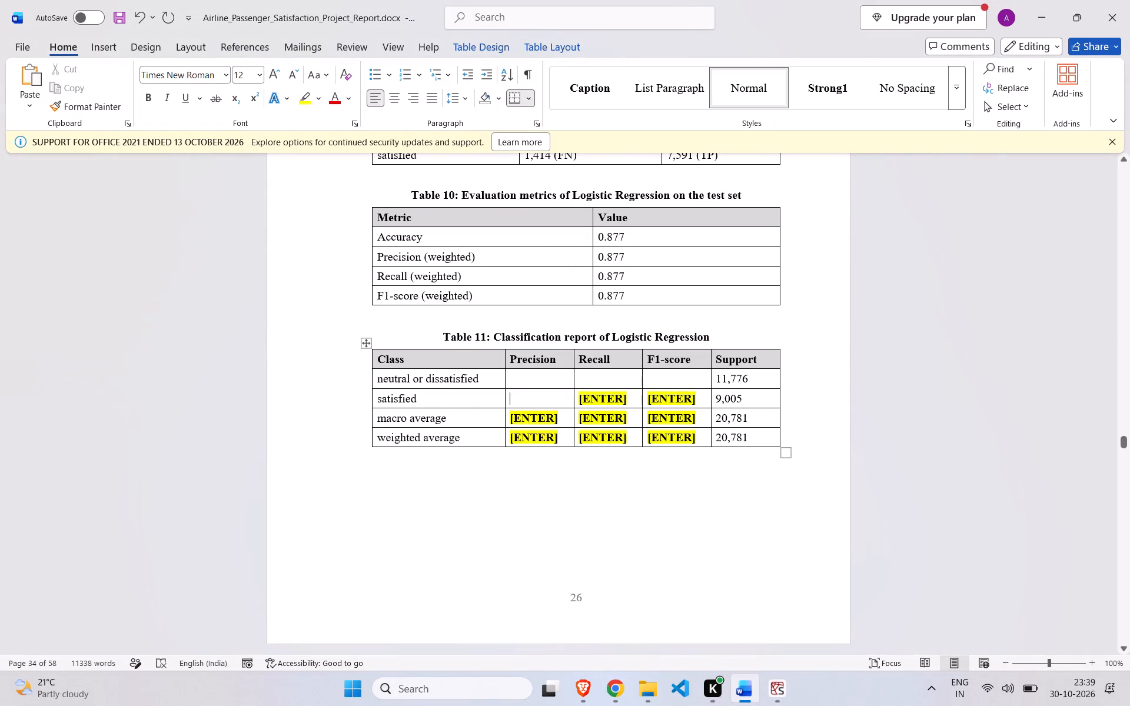
Copy the neutral or dissatisfied values 0.88, 0.90, 0.89 and 11776 from Spyder's classification report into that row's Precision cell in Word's Table 11.
scroll(665, 329, up, 5)
scroll(665, 329, down, 3)
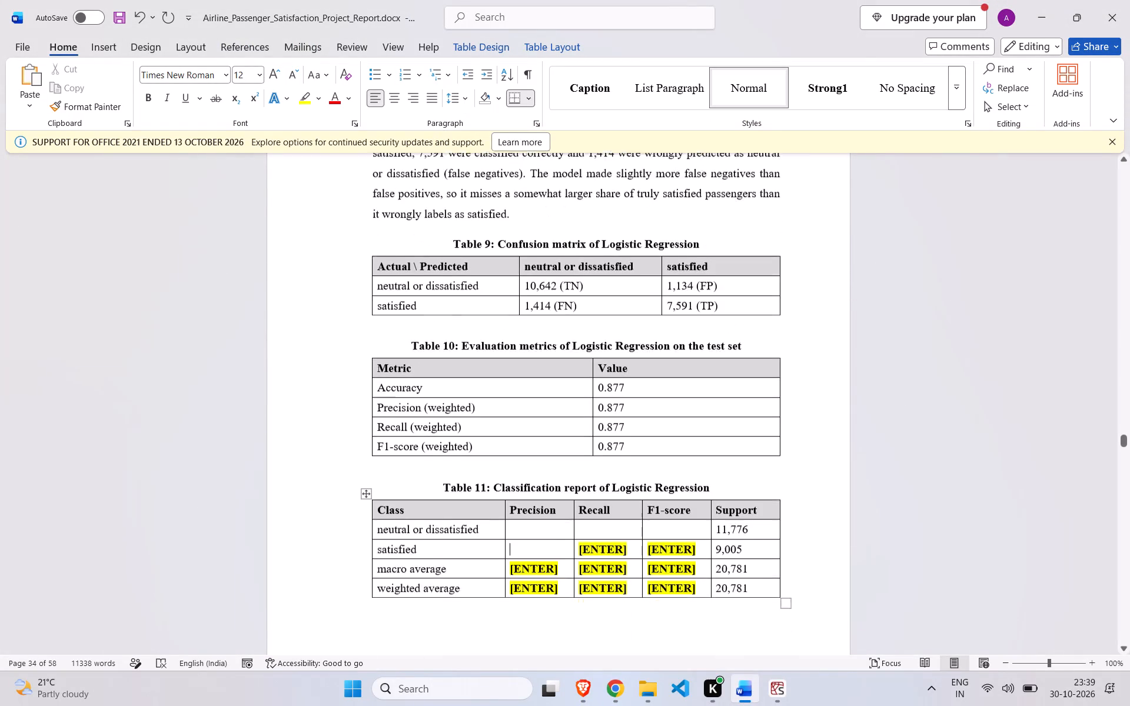
scroll(665, 329, up, 1)
scroll(665, 329, down, 1)
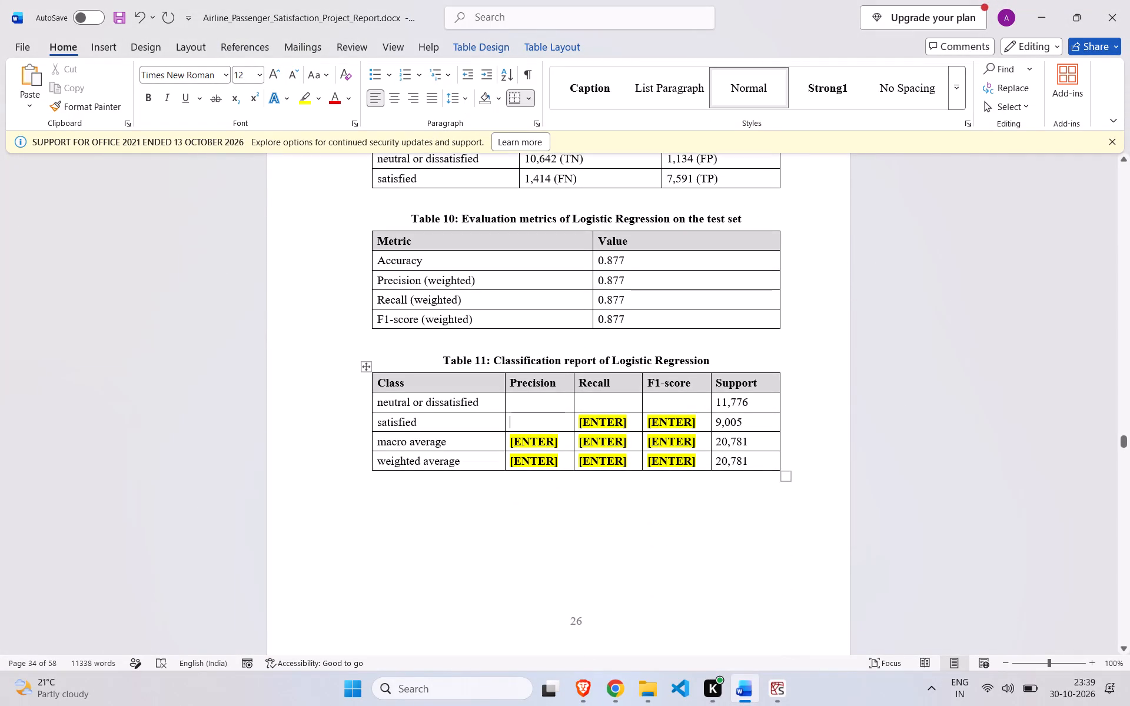
click(519, 397)
click(771, 682)
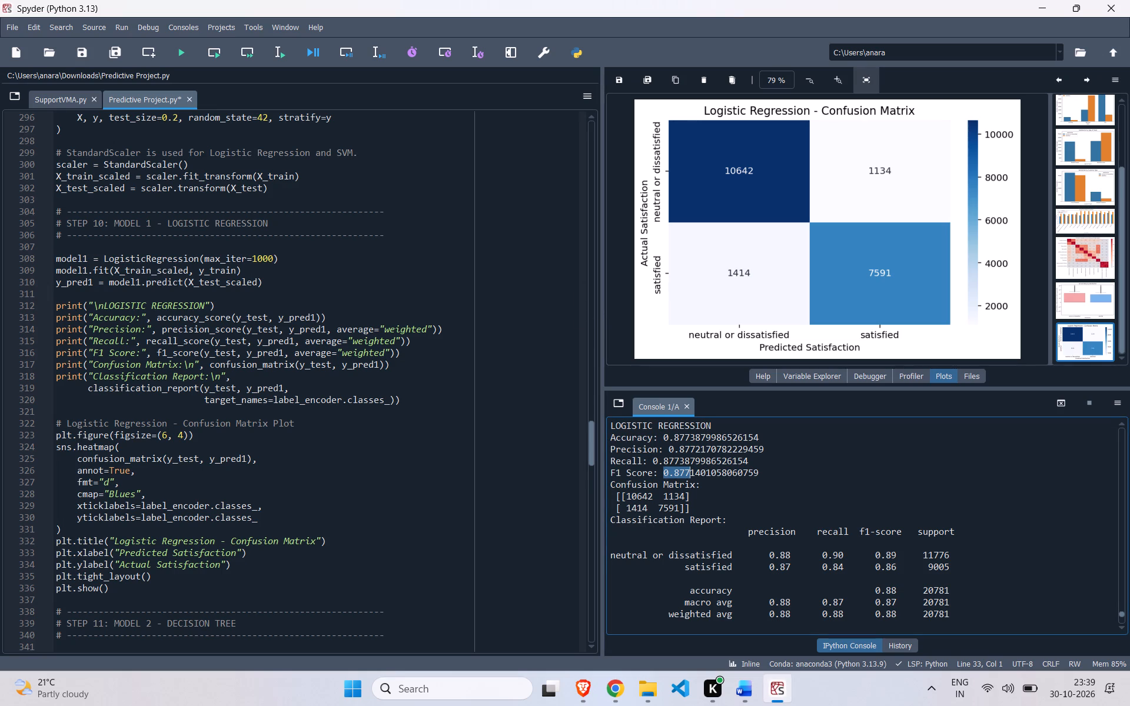
drag(768, 552, 842, 547)
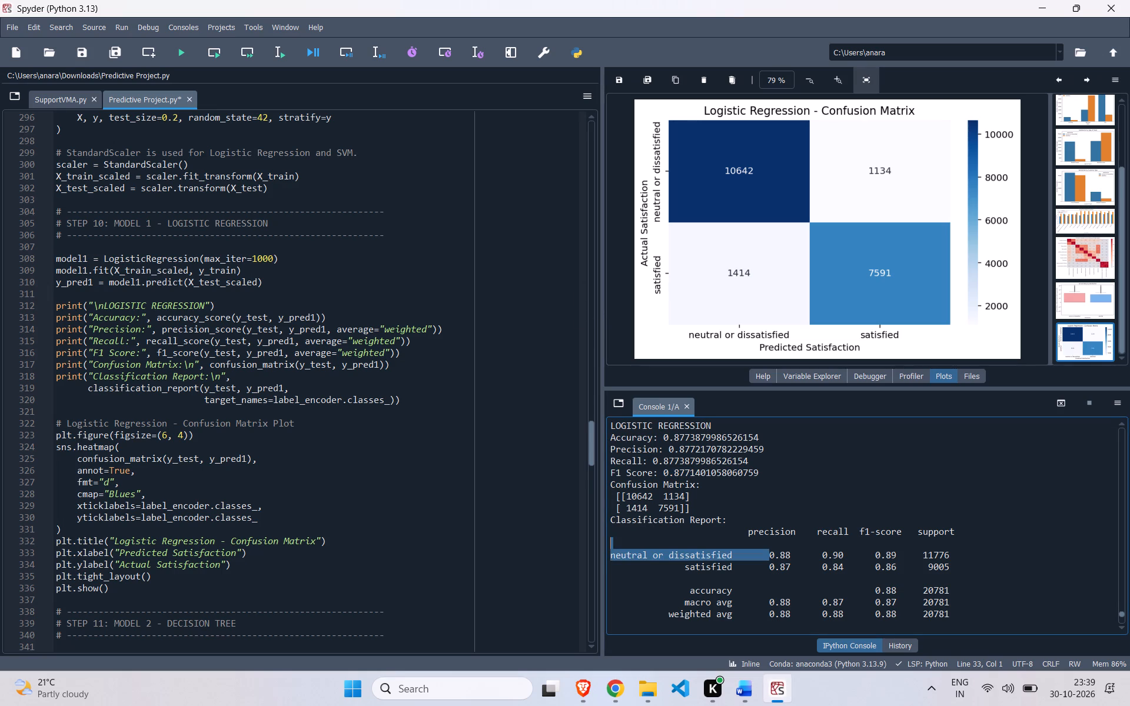
drag(842, 547, 953, 550)
key(ctrl+c)
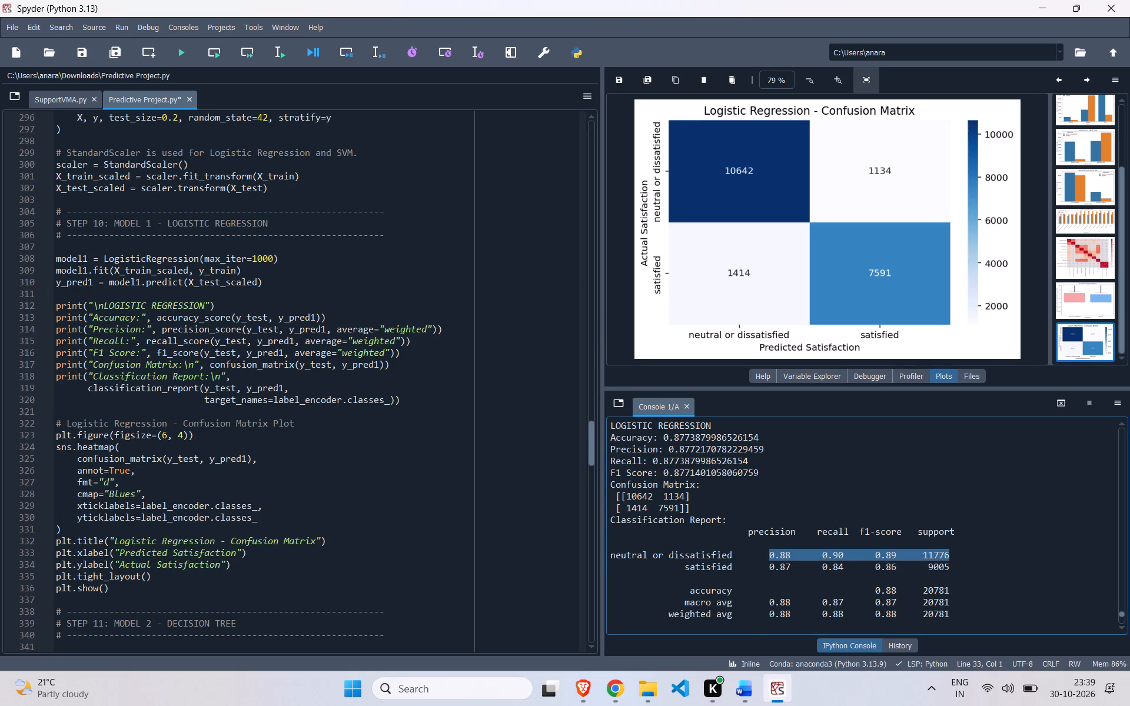
click(742, 684)
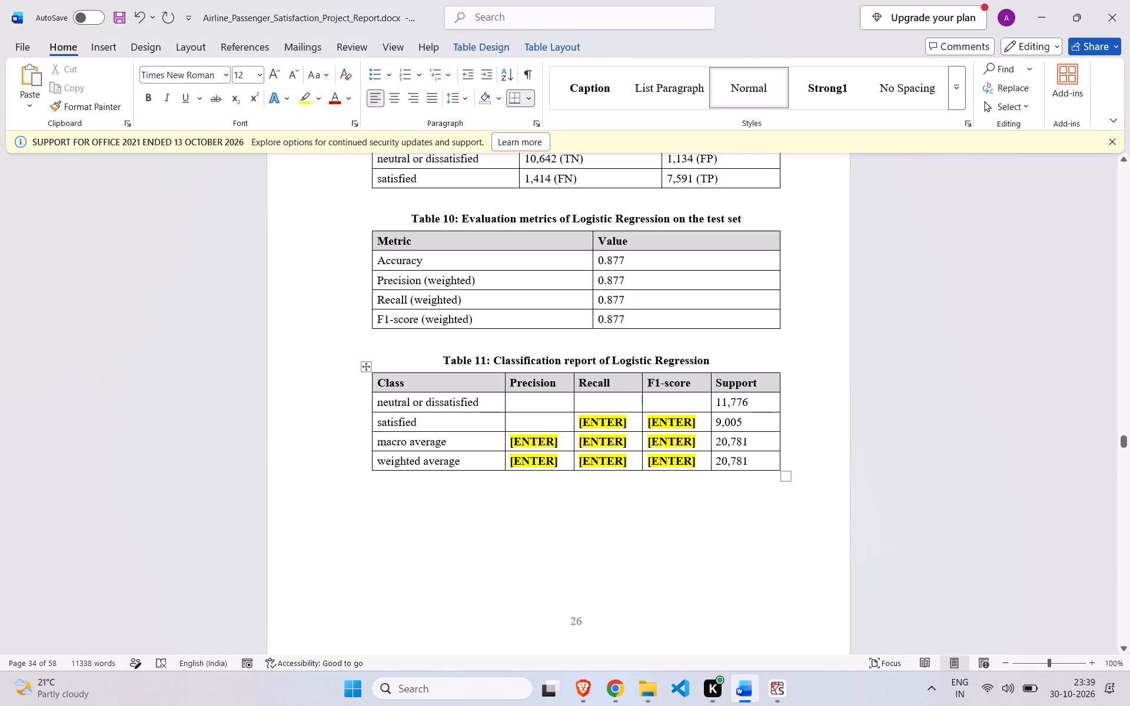
key(ctrl+v)
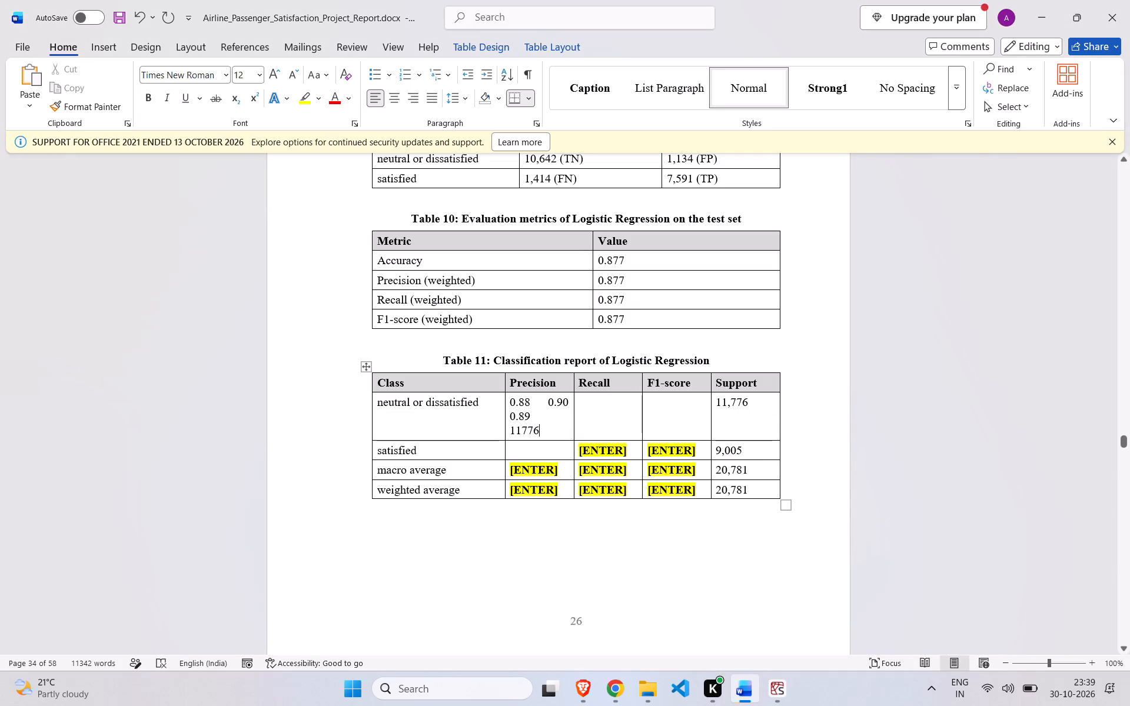
Delete the support value 11776 from the text pasted in the Precision cell.
key(BackSpace)
key(BackSpace)
key(BackSpace)
key(BackSpace)
key(BackSpace)
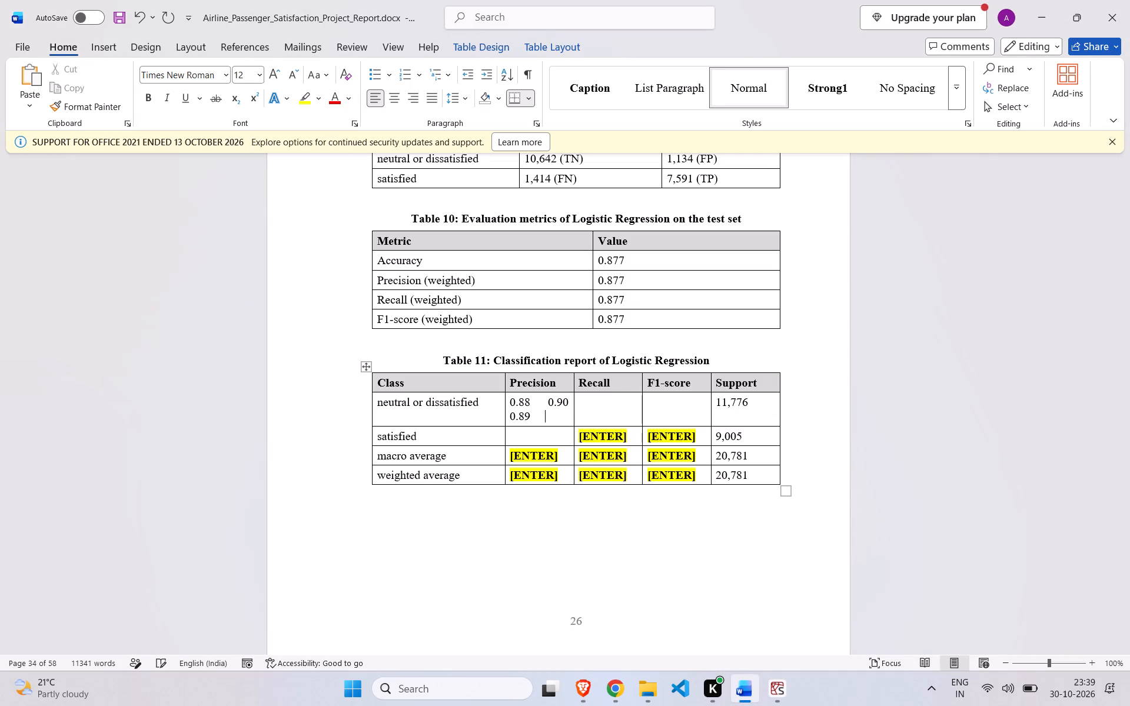
Enter F1-score 0.89 and Recall 0.90 in Table 11's neutral or dissatisfied row.
click(667, 409)
text(0.)
text(89)
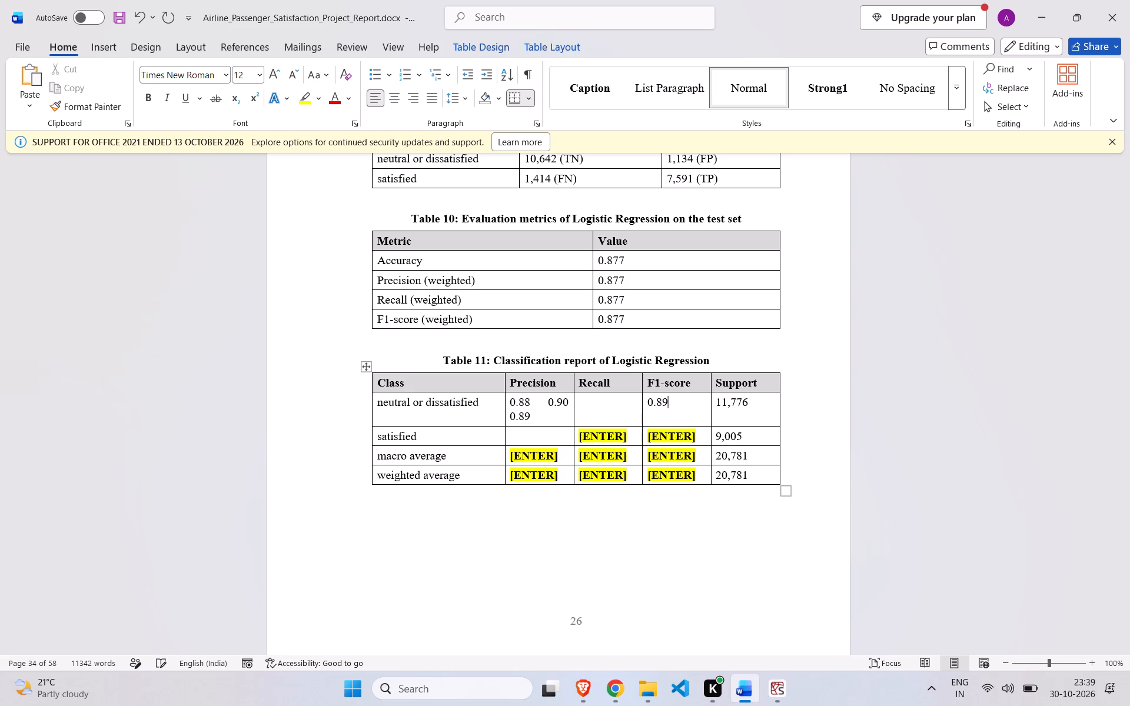
key(Left)
key(Left)
key(Left)
key(Left)
key(Left)
text(0.)
text(90)
Remove the extra 0.89 and 0.90 from the neutral or dissatisfied Precision cell, keeping only 0.88.
click(550, 403)
key(Down)
key(BackSpace)
key(BackSpace)
key(BackSpace)
key(BackSpace)
key(BackSpace)
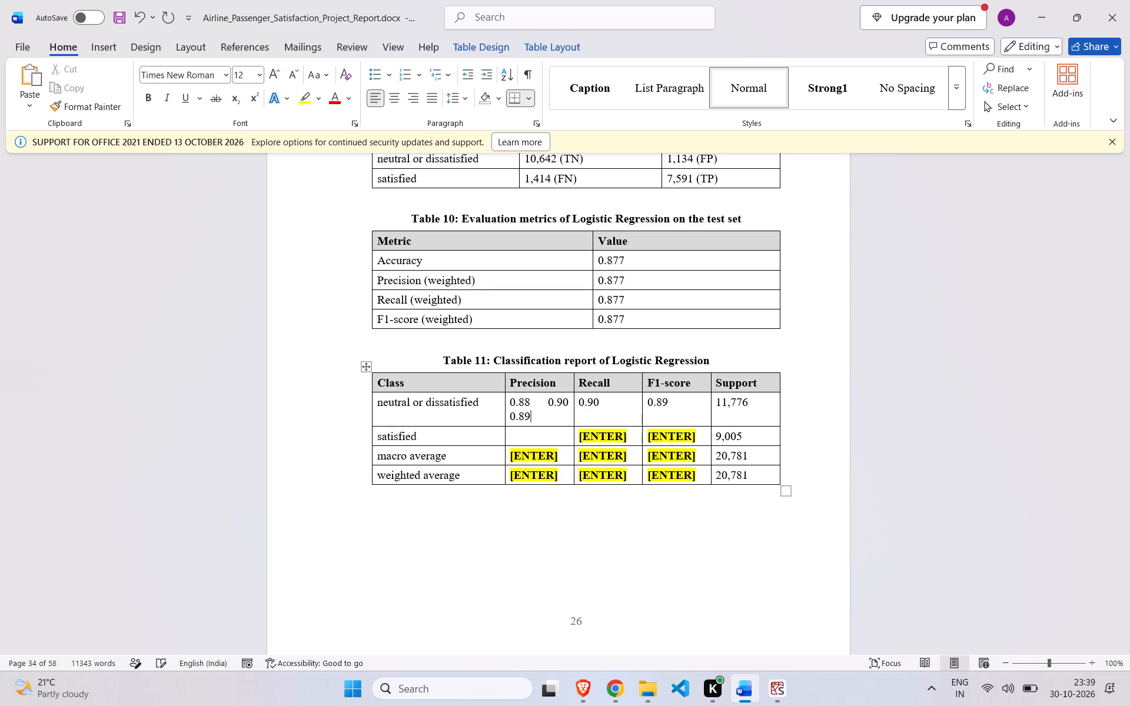
key(BackSpace)
key(BackSpace)
key(BackSpace)
key(BackSpace)
key(BackSpace)
key(BackSpace)
key(BackSpace)
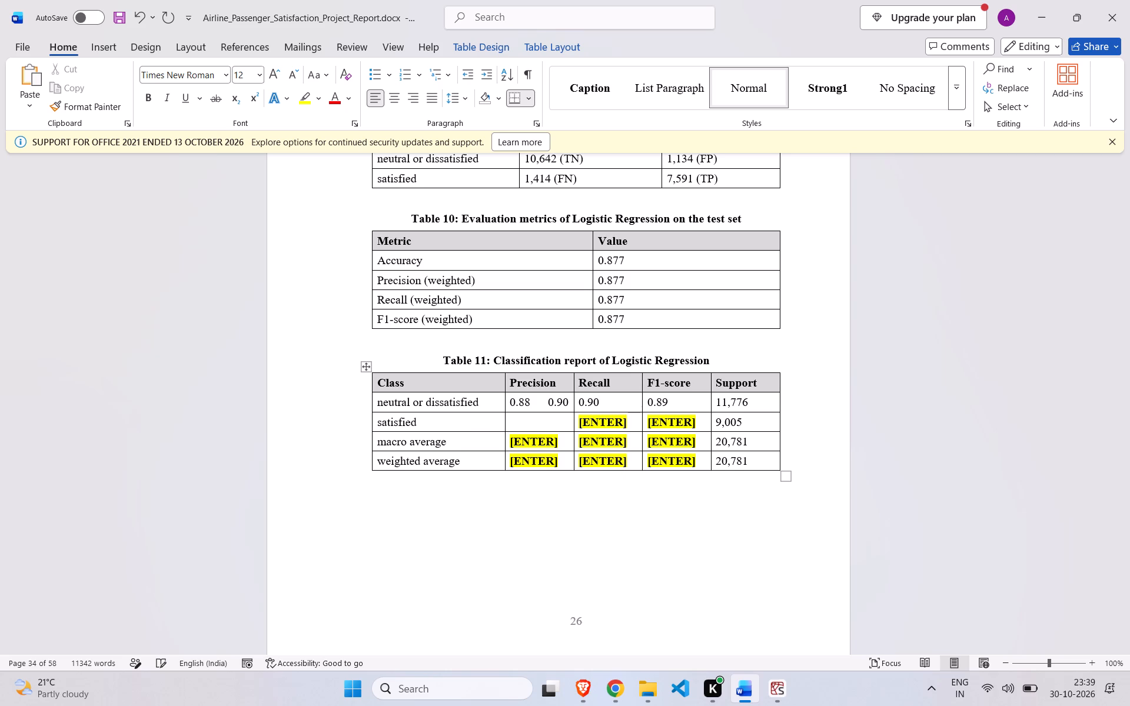
click(568, 398)
key(BackSpace)
key(BackSpace)
key(BackSpace)
key(BackSpace)
key(BackSpace)
key(BackSpace)
key(BackSpace)
key(BackSpace)
key(BackSpace)
Clear the [ENTER] placeholders from the Recall and F1-score cells of Table 11's satisfied row.
drag(579, 419, 632, 420)
key(BackSpace)
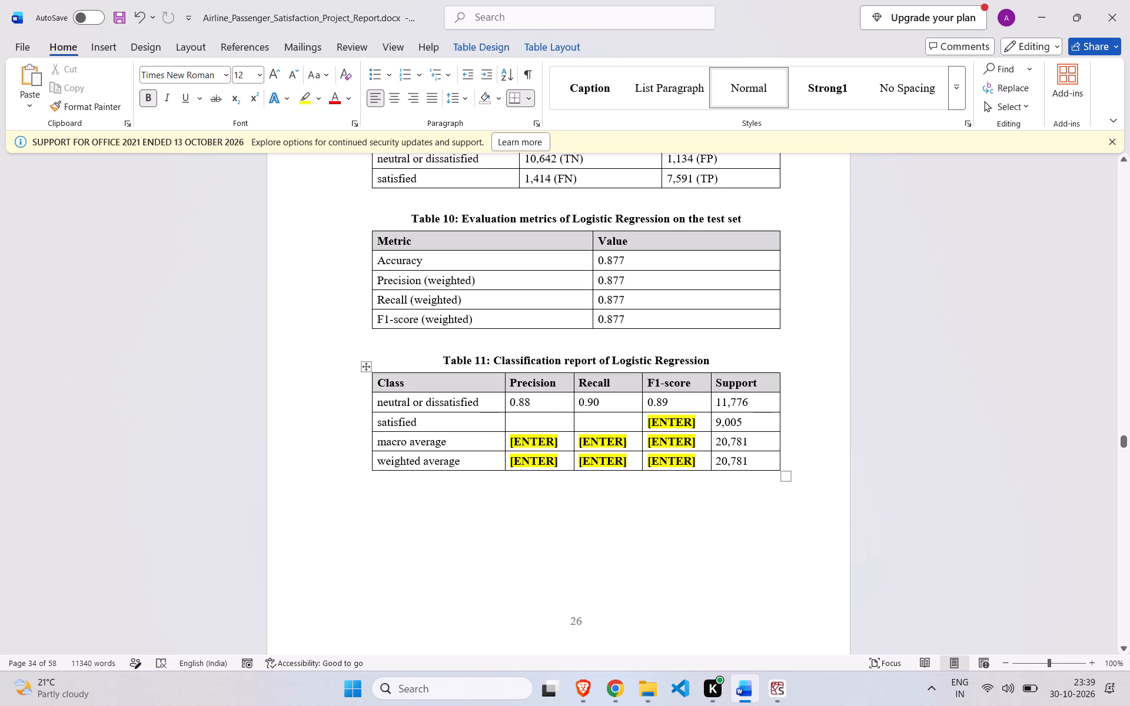
drag(649, 422, 694, 421)
key(BackSpace)
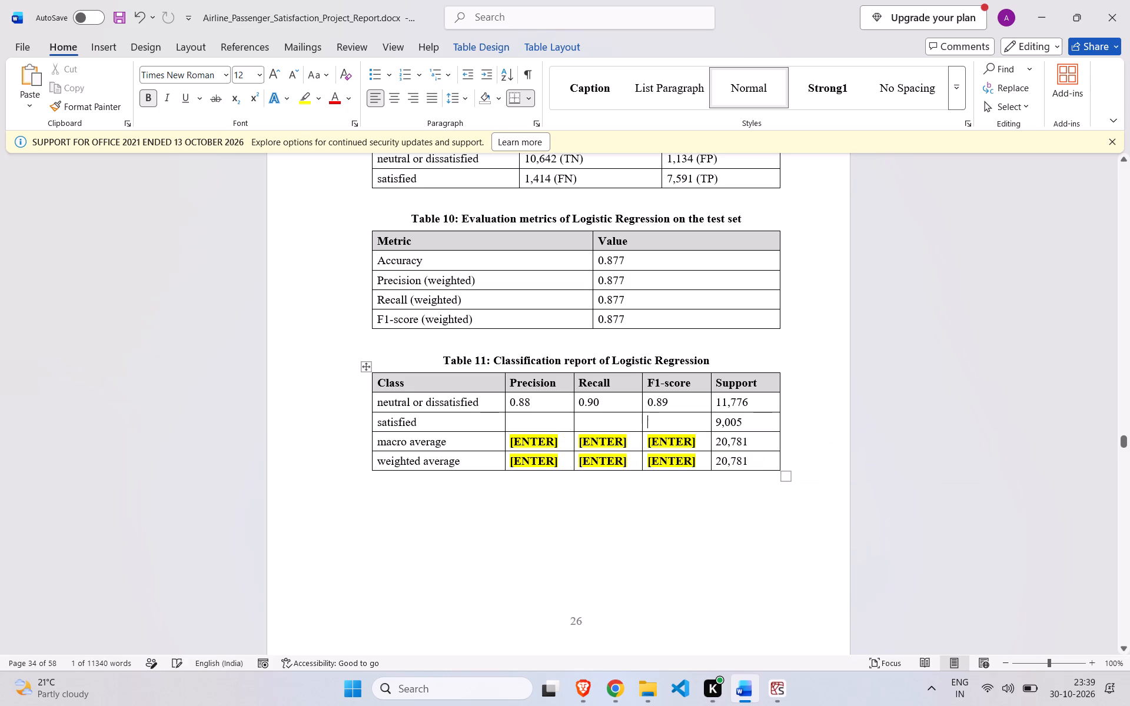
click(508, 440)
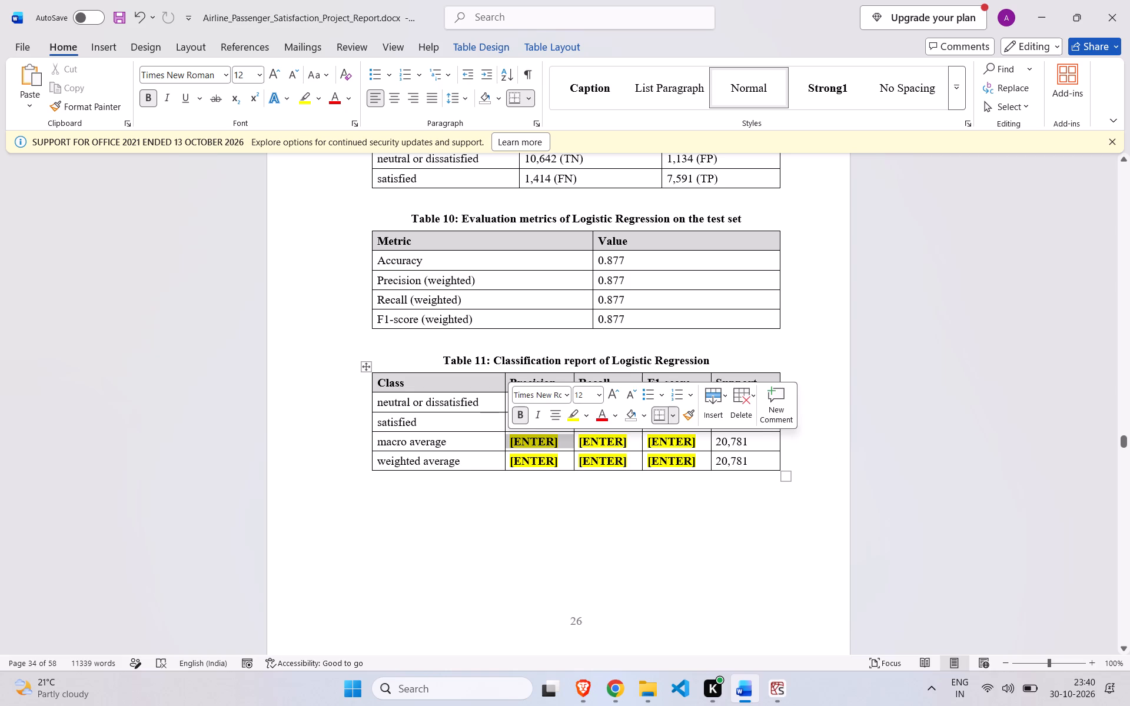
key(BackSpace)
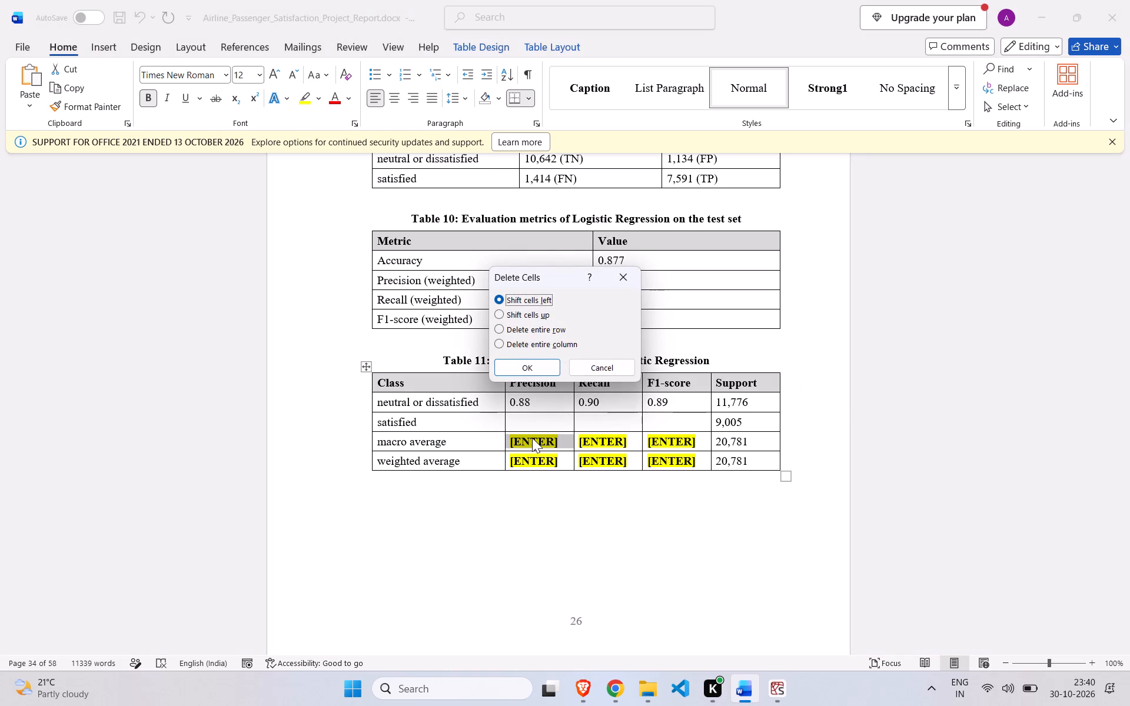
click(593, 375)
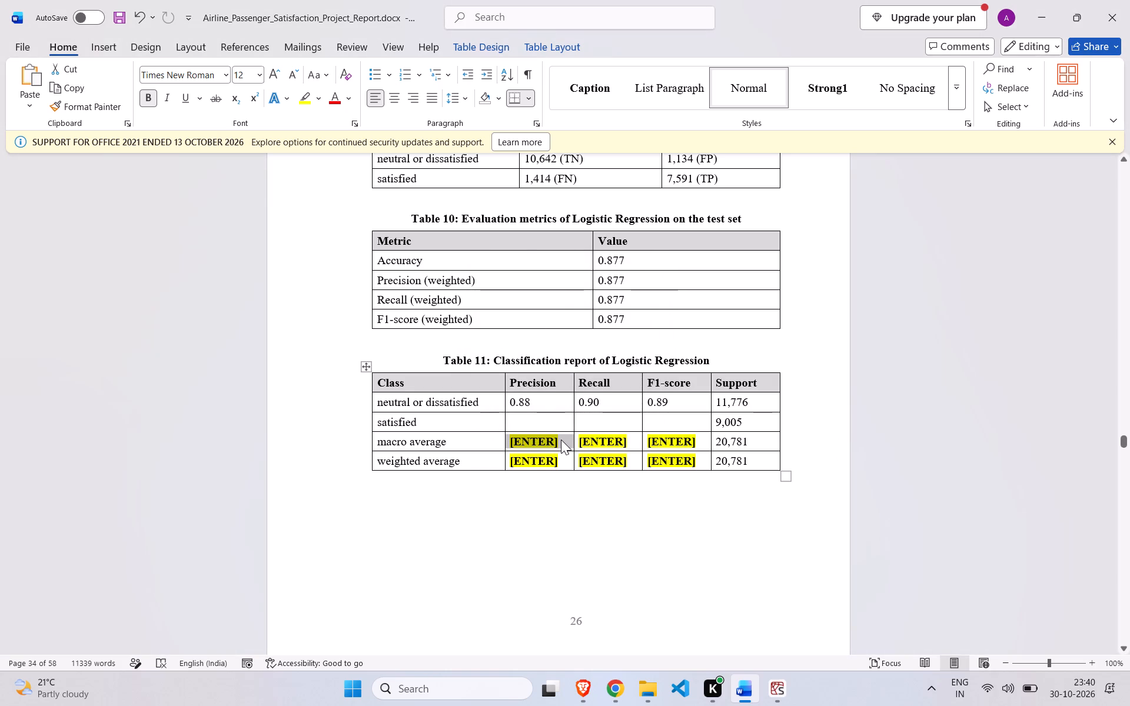
Clear the [ENTER] placeholders from the Precision, Recall and F1-score cells of Table 11's macro average row.
click(561, 439)
key(BackSpace)
key(BackSpace)
key(BackSpace)
key(BackSpace)
key(BackSpace)
key(BackSpace)
key(BackSpace)
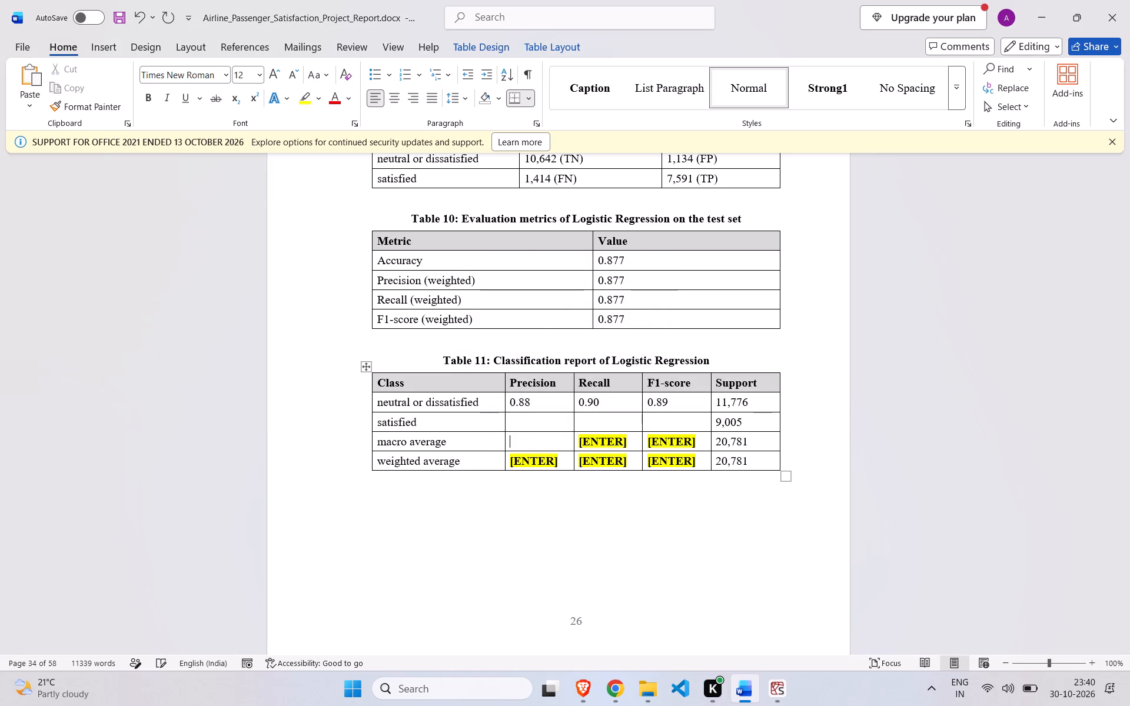
click(629, 439)
key(BackSpace)
key(BackSpace)
key(BackSpace)
key(BackSpace)
key(BackSpace)
key(BackSpace)
key(BackSpace)
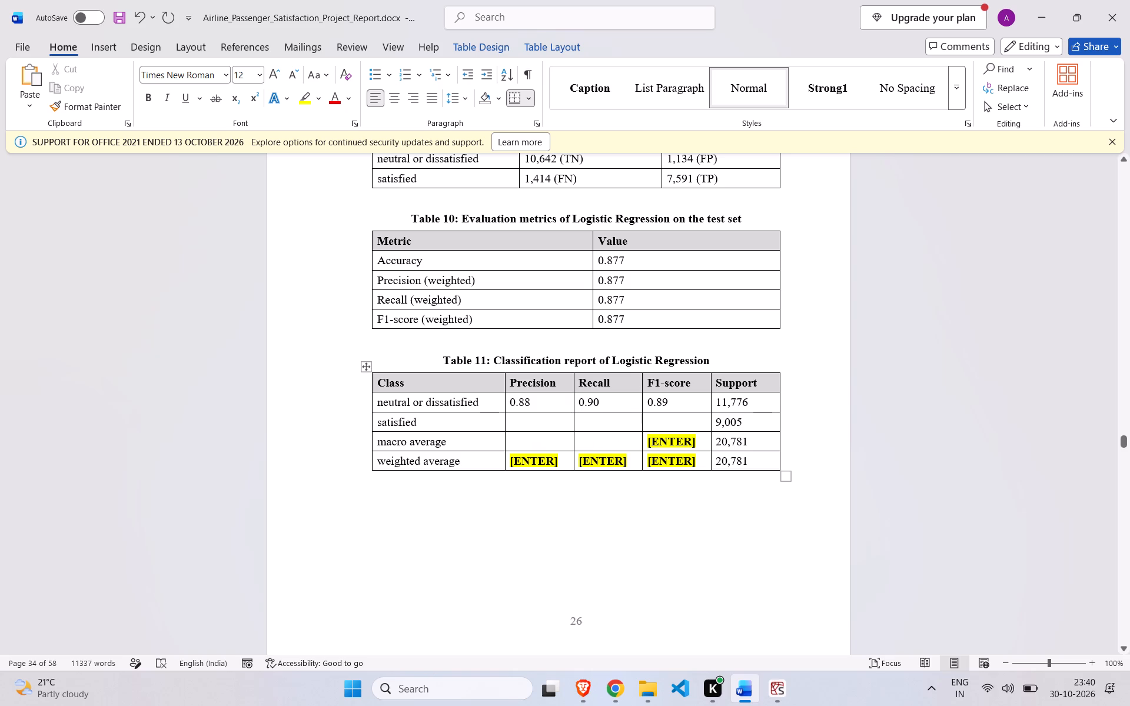
click(696, 440)
key(BackSpace)
key(BackSpace)
key(BackSpace)
key(BackSpace)
key(BackSpace)
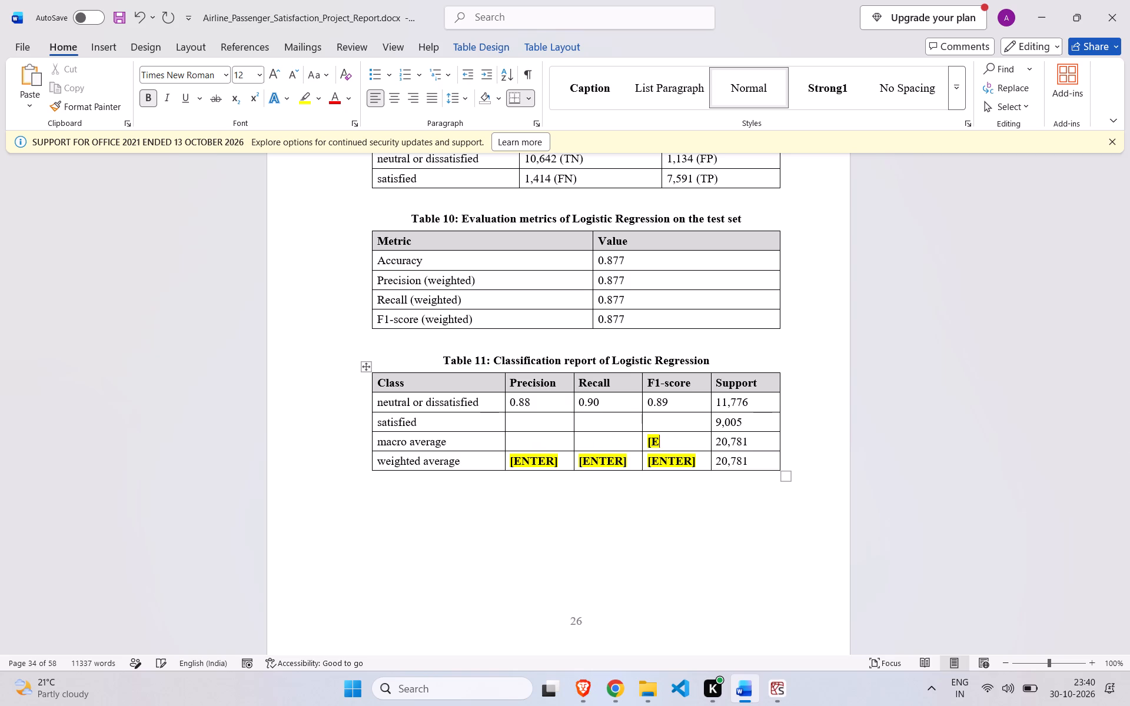
key(BackSpace)
key(BackSpace)
Clear the [ENTER] placeholders from the Precision, Recall and F1-score cells of Table 11's weighted average row.
click(563, 460)
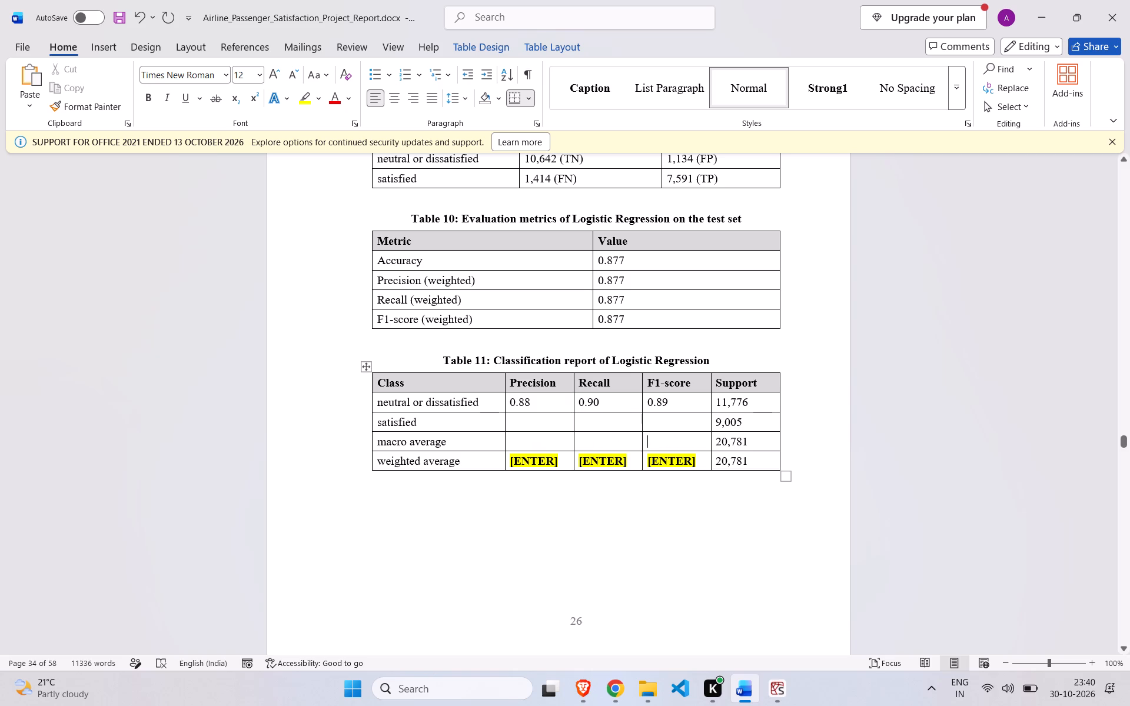
key(BackSpace)
key(BackSpace)
key(BackSpace)
key(BackSpace)
key(BackSpace)
key(BackSpace)
key(BackSpace)
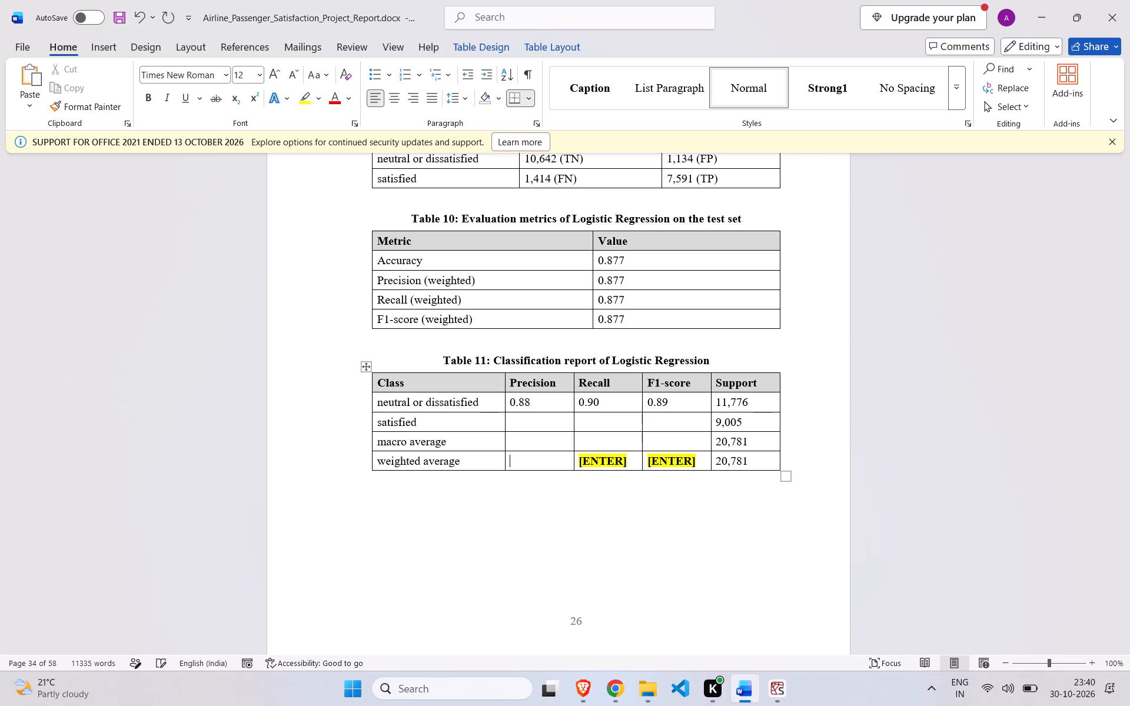
click(630, 465)
key(BackSpace)
key(BackSpace)
key(BackSpace)
key(BackSpace)
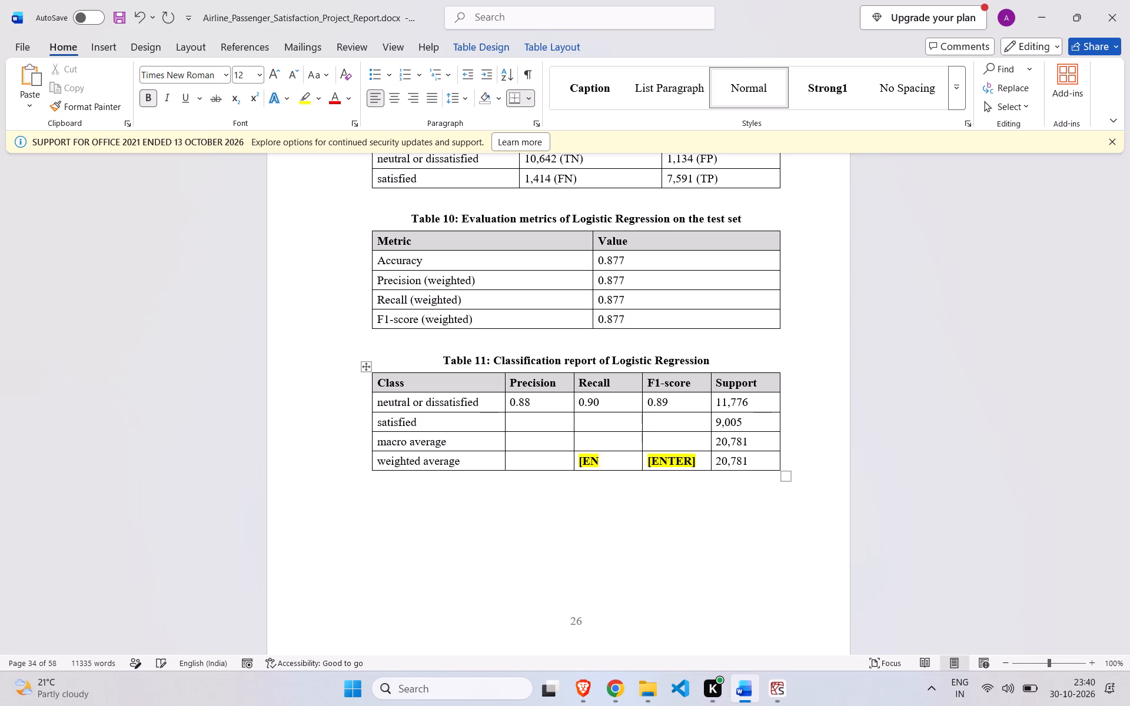
key(BackSpace)
key(BackSpace)
key(BackSpace)
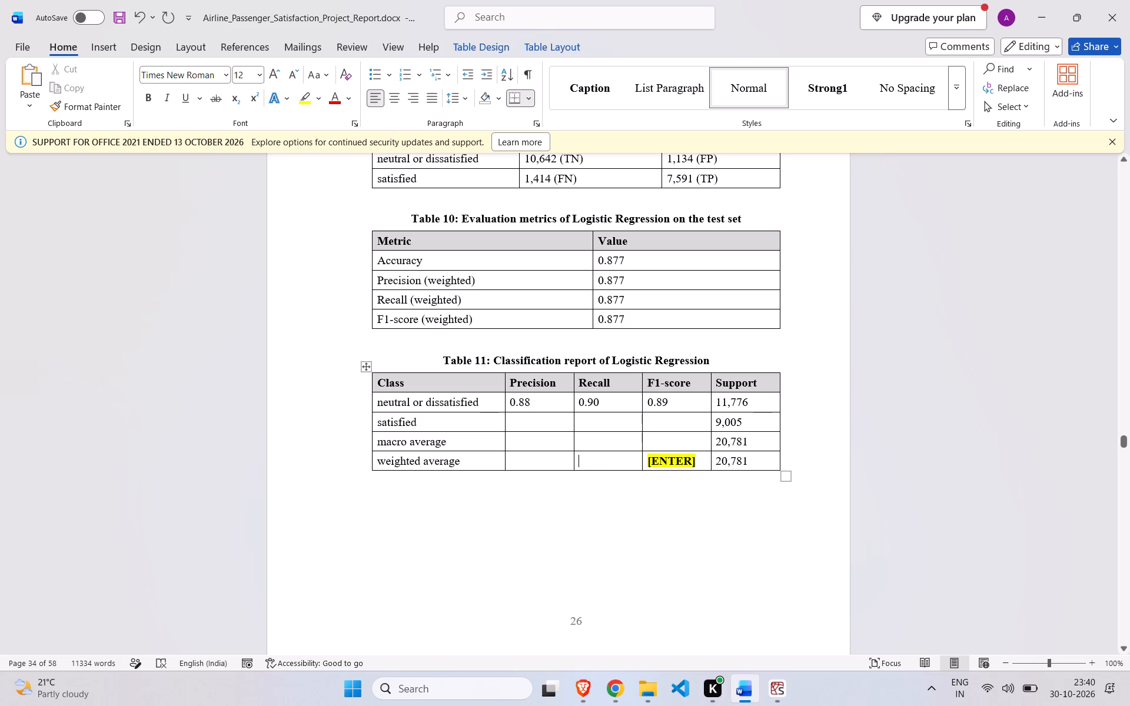
double_click(688, 461)
key(BackSpace)
key(BackSpace)
key(BackSpace)
key(BackSpace)
key(BackSpace)
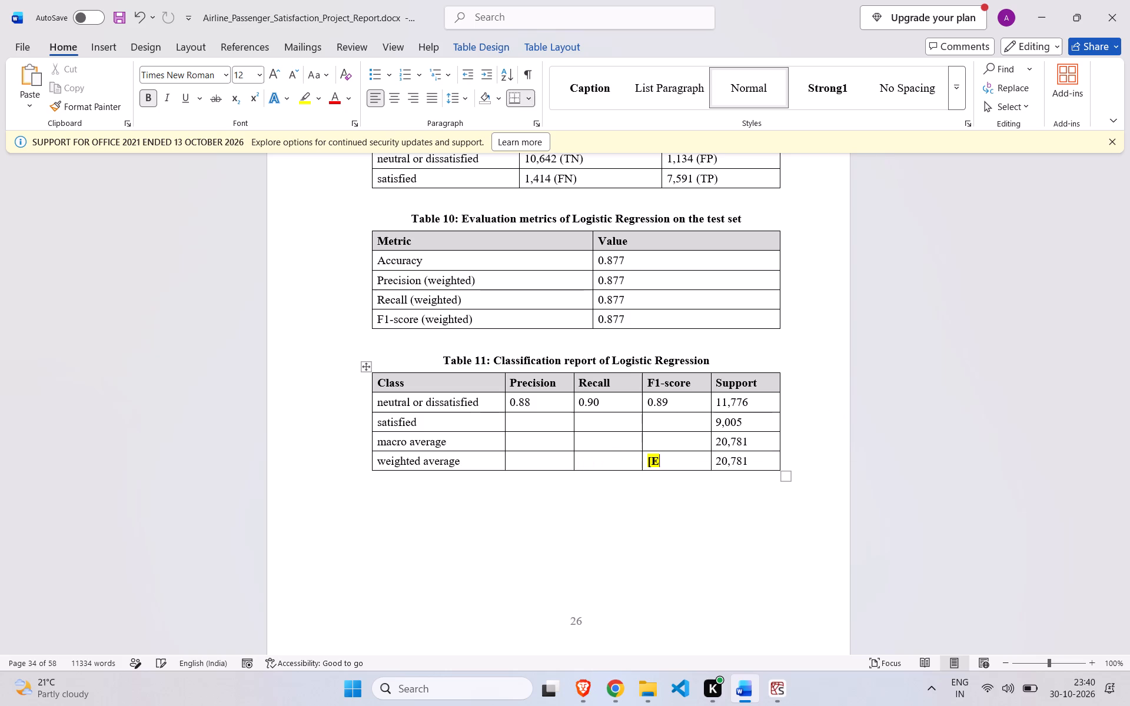
key(BackSpace)
key(BackSpace)
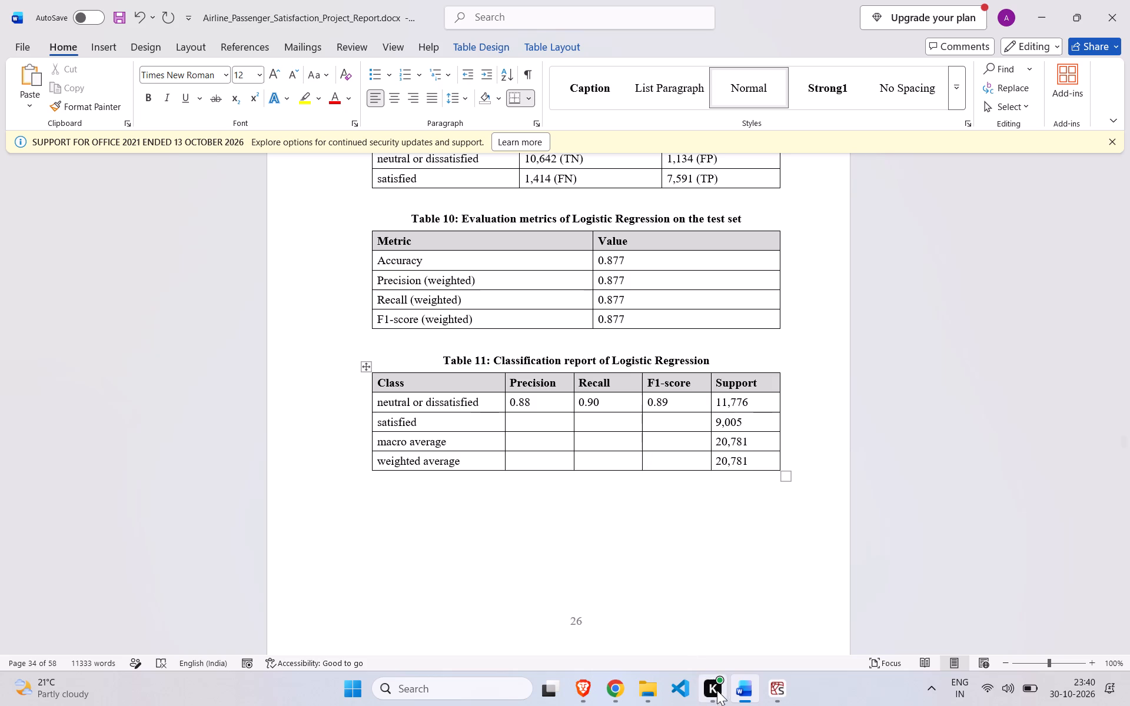
Copy the satisfied row's values 0.87, 0.84 and 0.86 from Spyder's classification report into the satisfied Precision cell of Table 11 in Word.
click(774, 688)
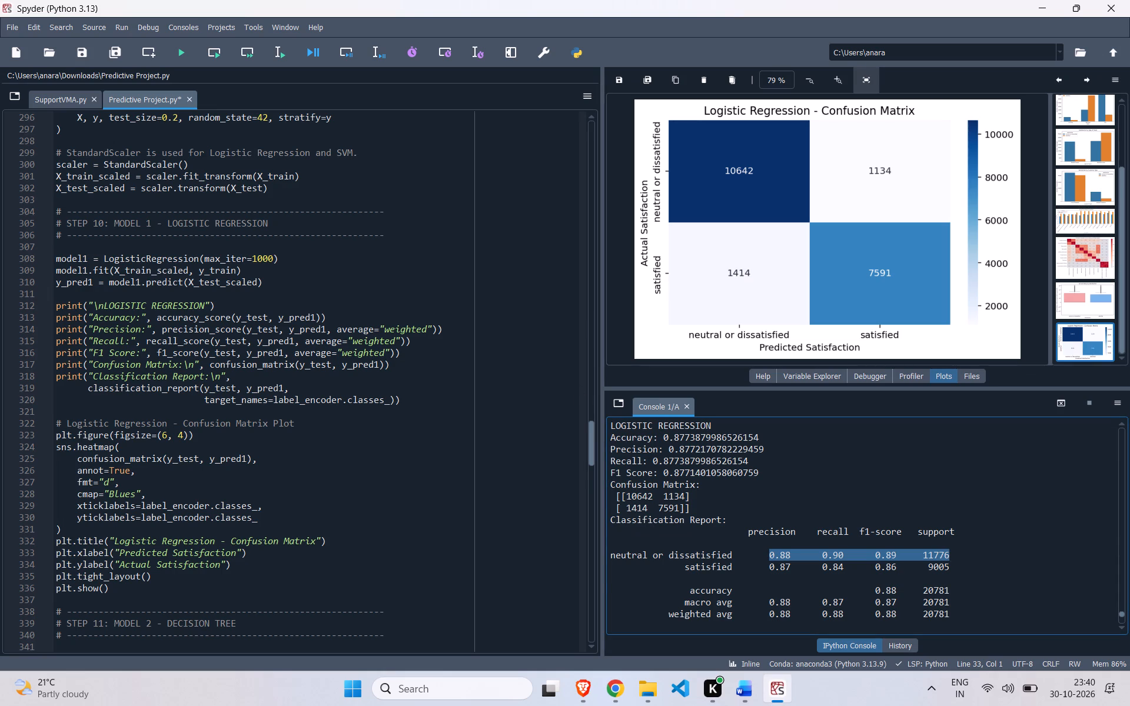
click(754, 580)
drag(770, 568, 823, 565)
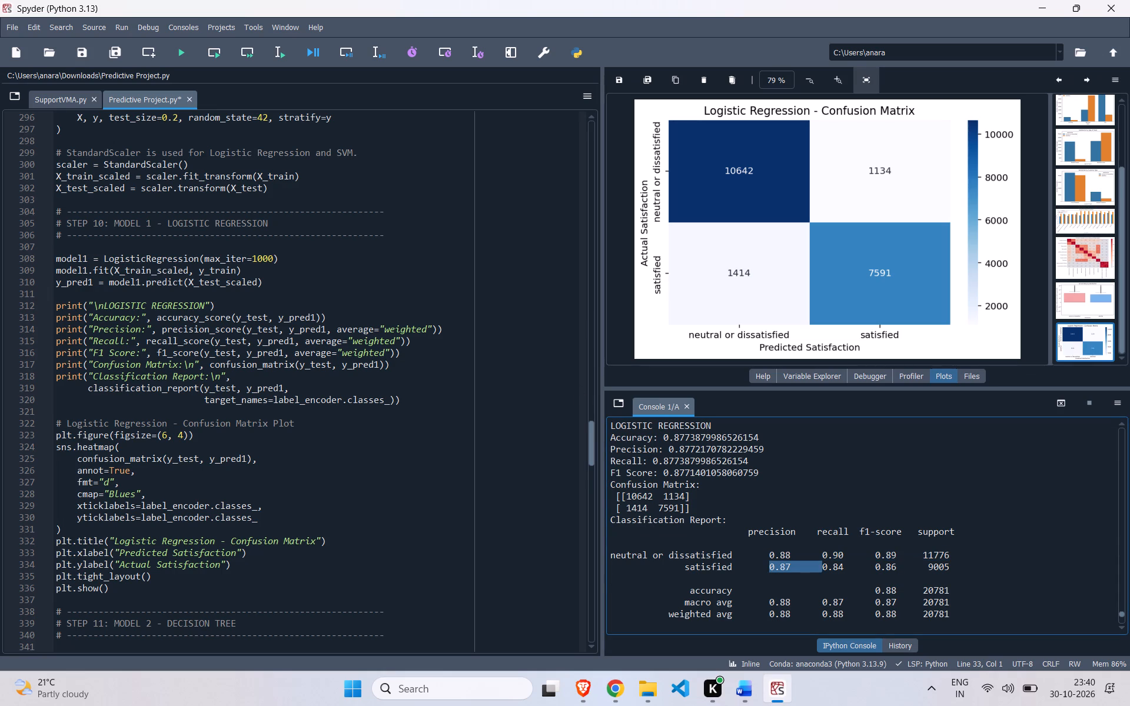
drag(823, 565, 901, 562)
key(ctrl+c)
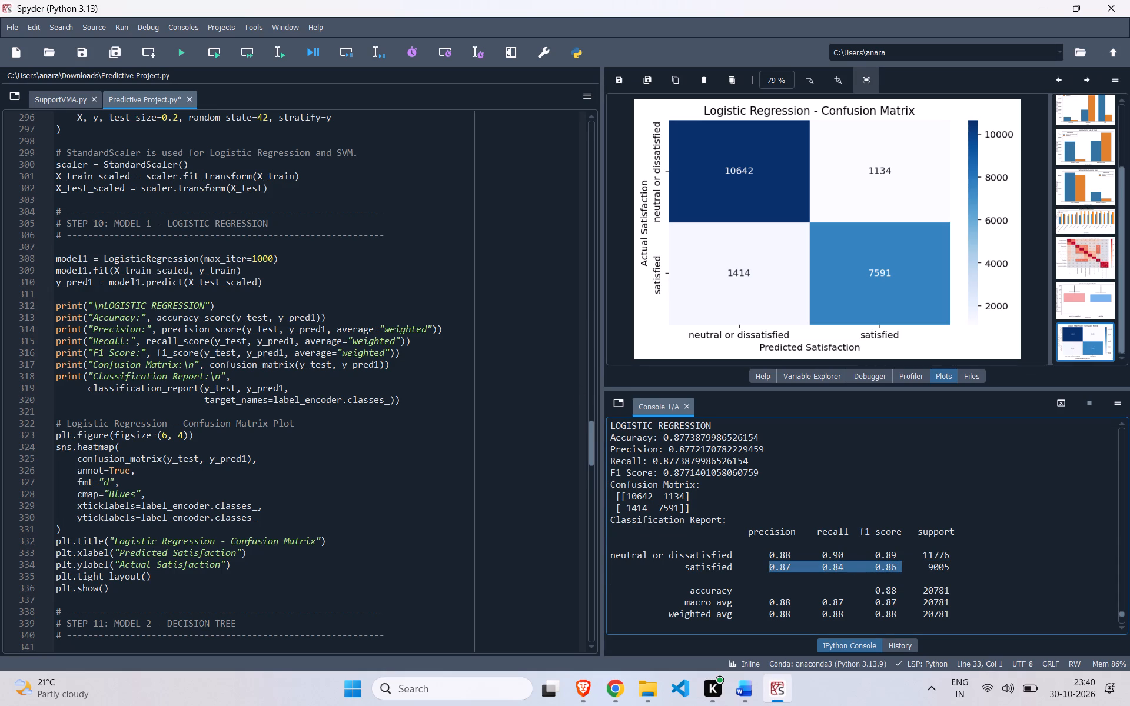
click(740, 685)
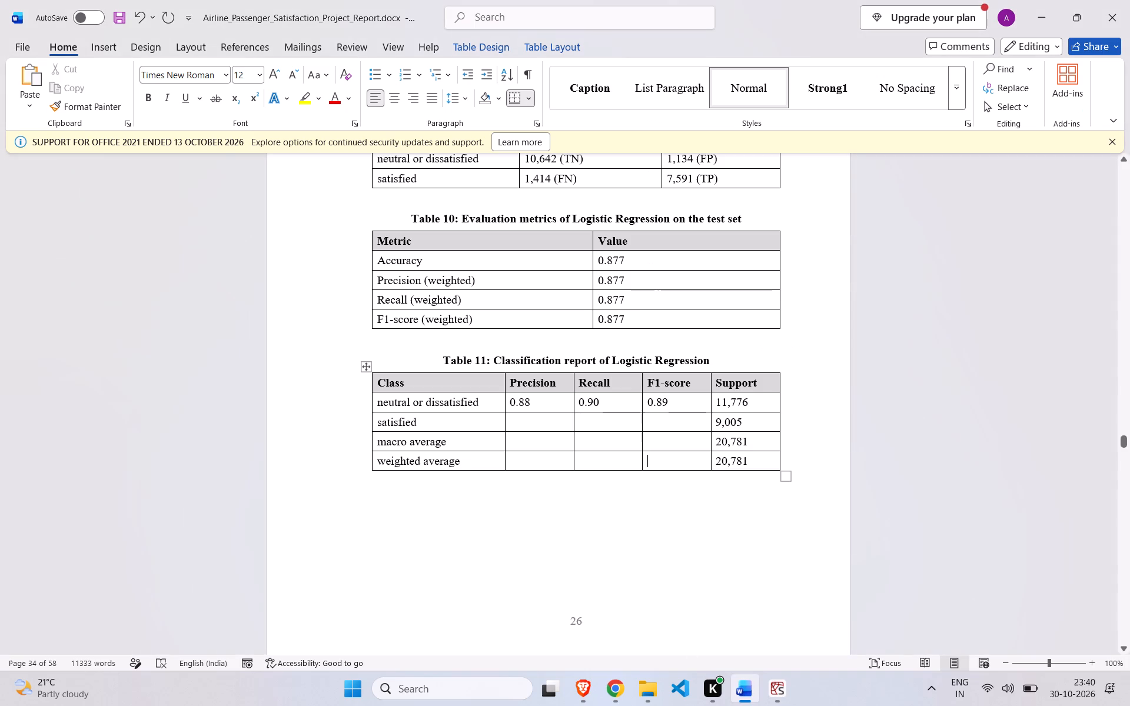
click(516, 424)
key(ctrl+v)
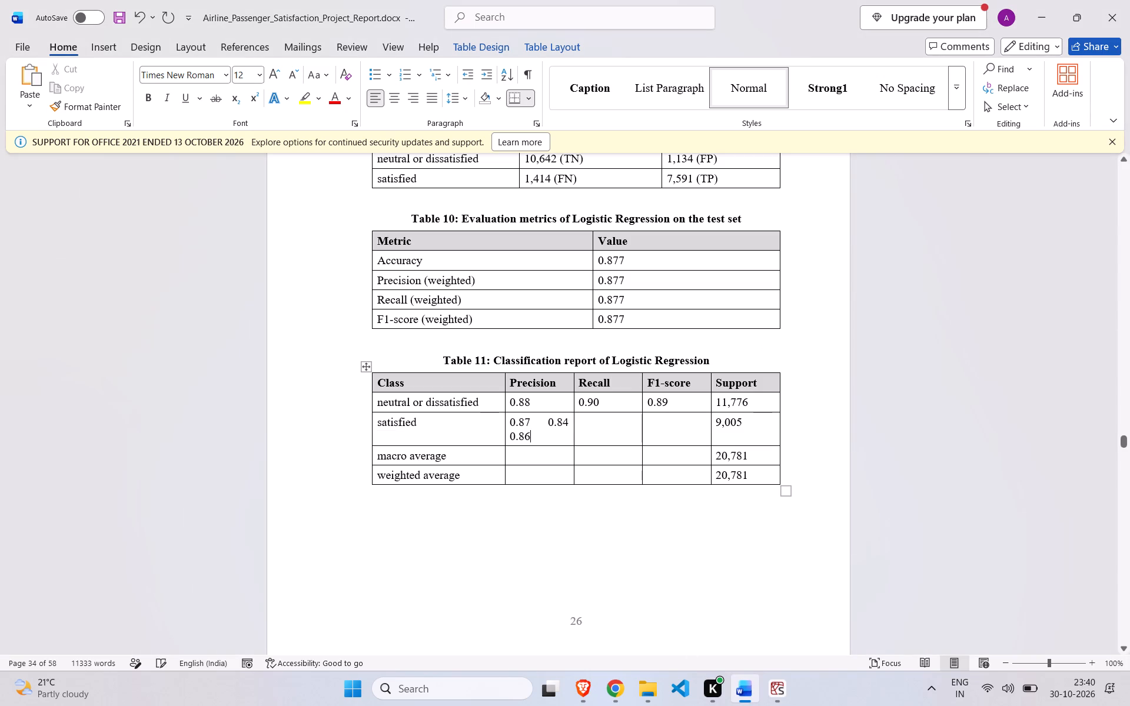
Enter 0.86 as the F1-score and 0.84 as the Recall in Table 11's satisfied row.
click(648, 427)
text(0.)
text(86)
click(612, 428)
text(0.)
text(84)
Remove the extra 0.86 and 0.84 from the satisfied row's Precision cell, keeping only 0.87.
click(530, 432)
key(BackSpace)
key(BackSpace)
key(BackSpace)
key(BackSpace)
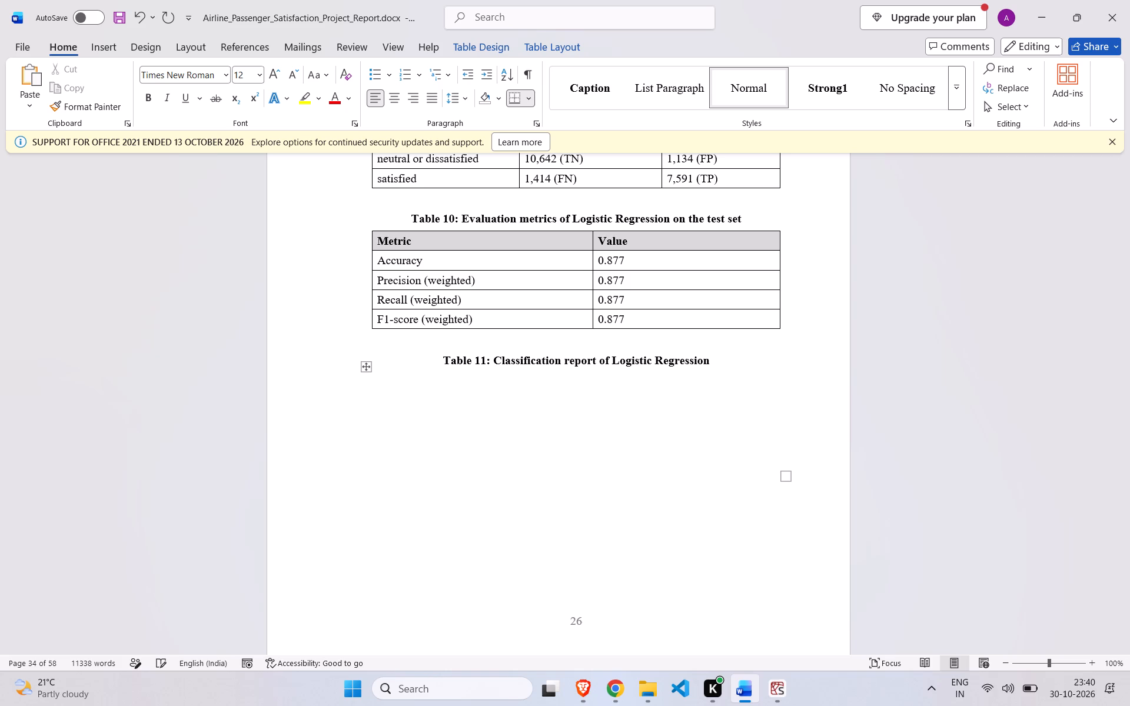
click(567, 422)
key(BackSpace)
key(BackSpace)
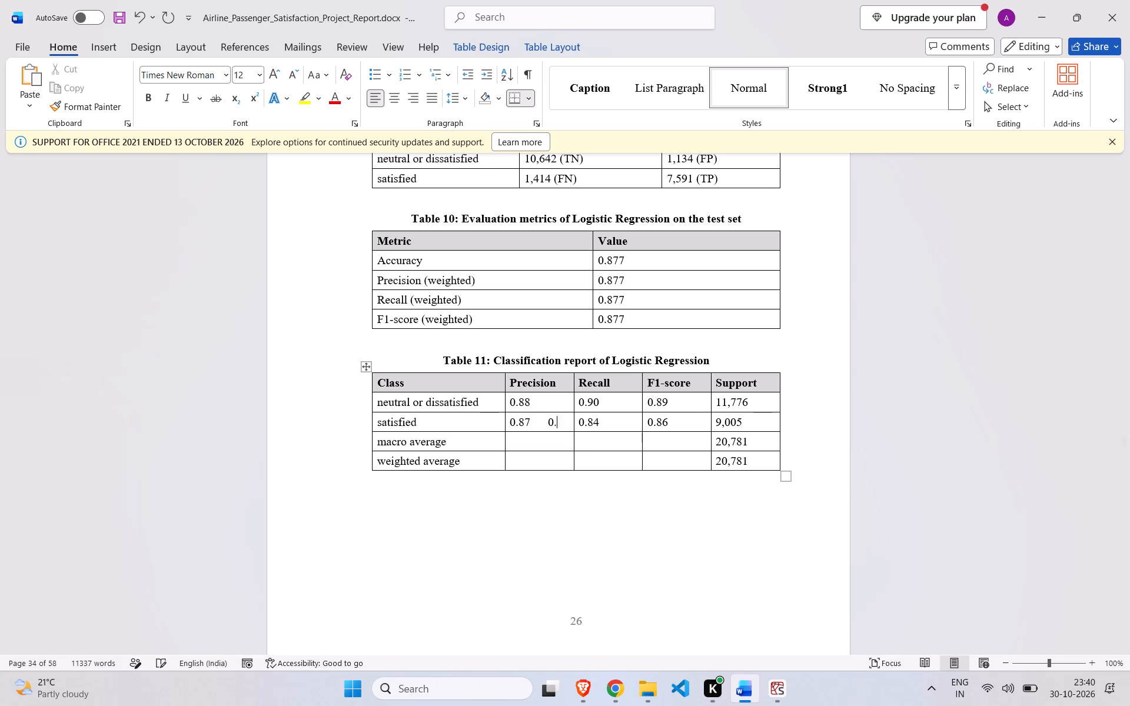
key(BackSpace)
key(BackSpace)
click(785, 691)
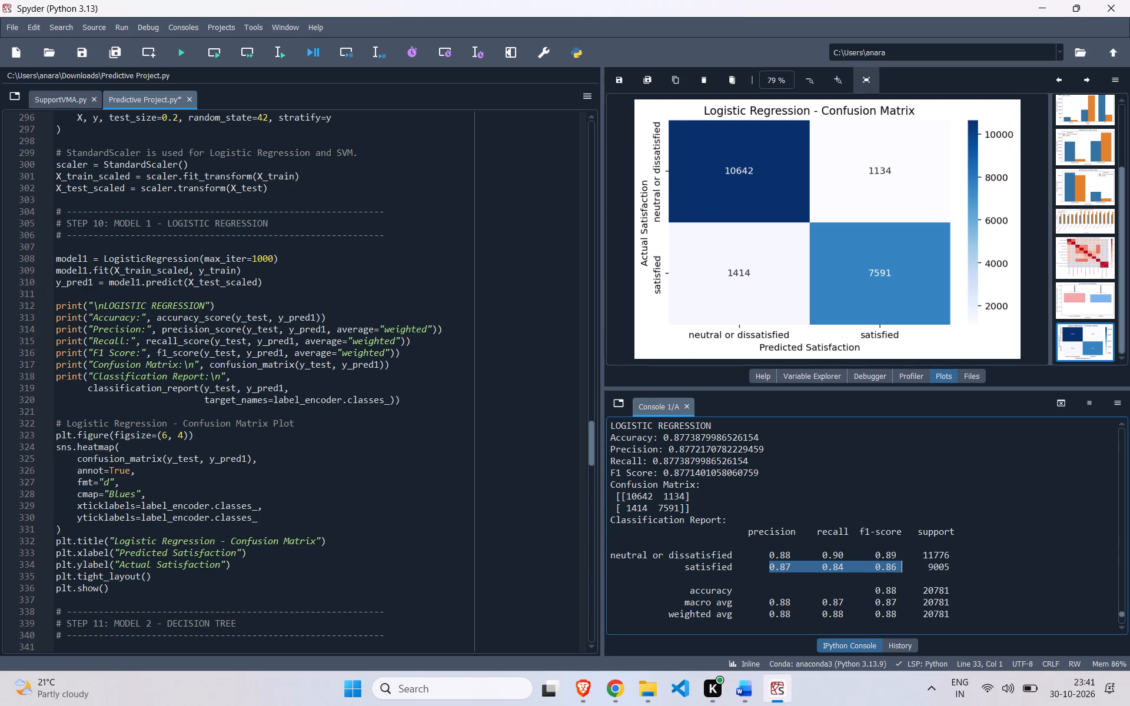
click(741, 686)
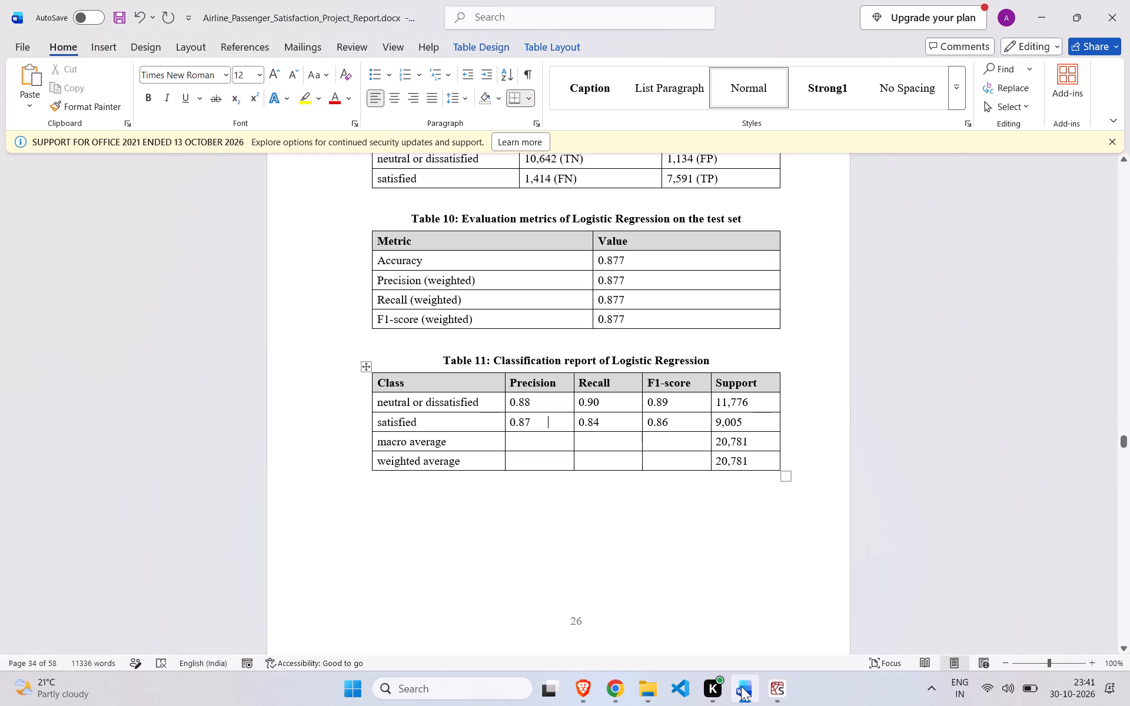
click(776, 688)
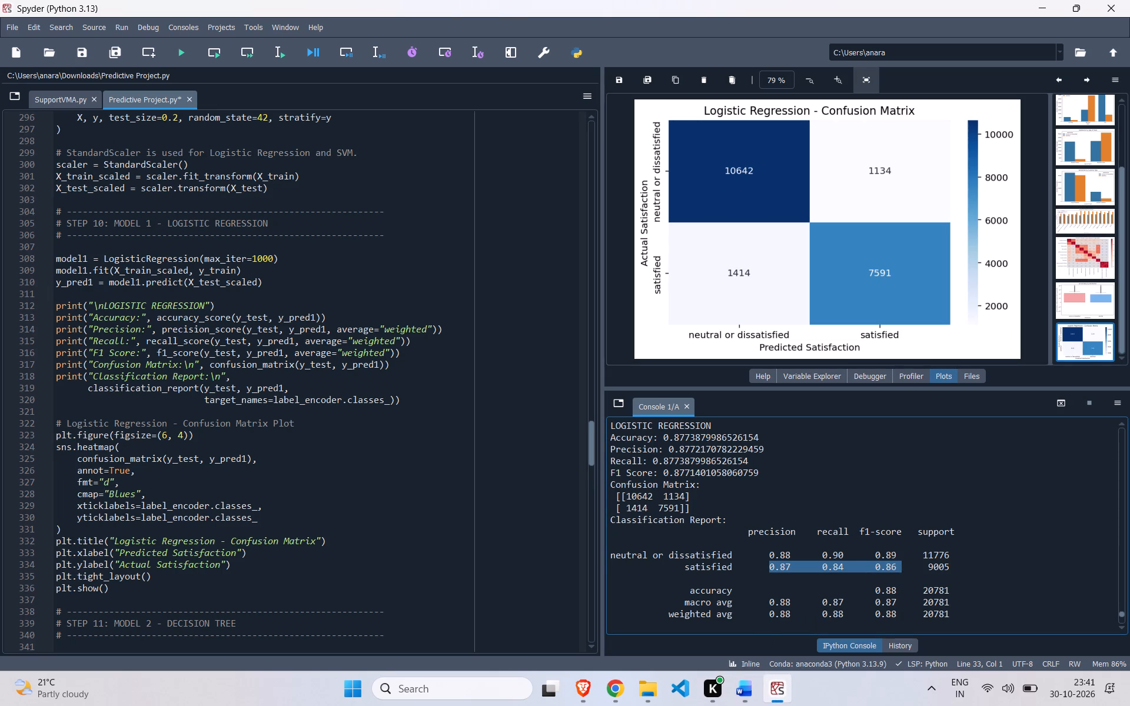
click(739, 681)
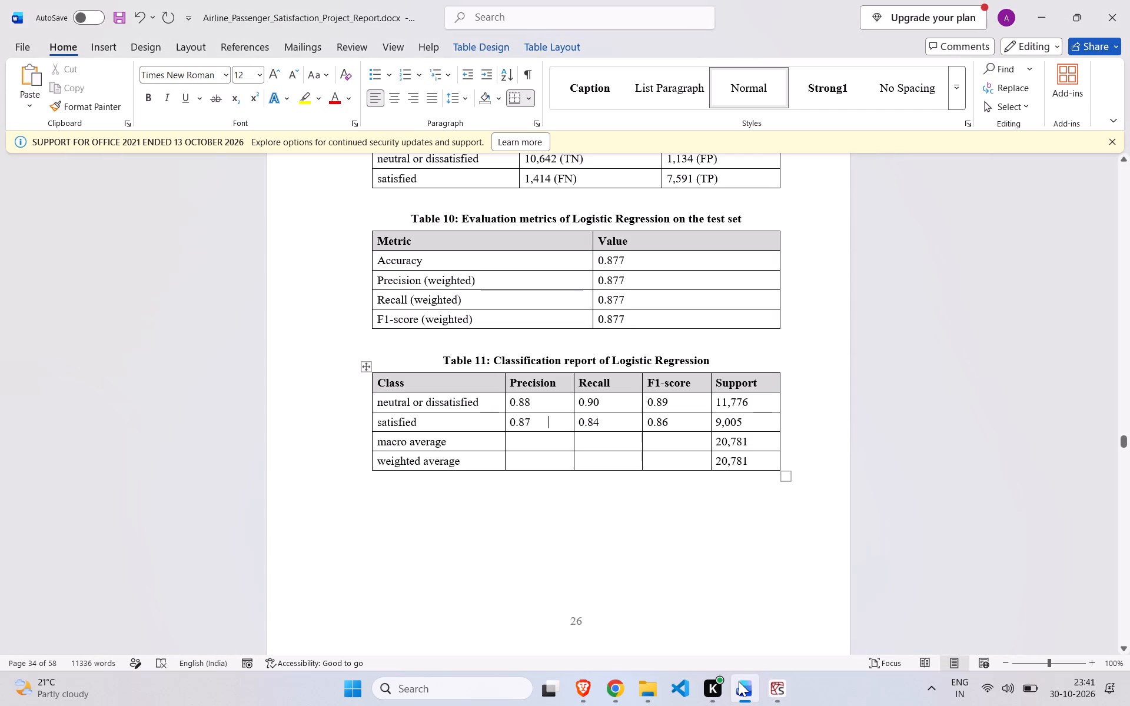
Copy the macro avg values 0.88, 0.87 and 0.87 from Spyder's classification report into the macro average Precision cell of Table 11 in Word.
click(779, 689)
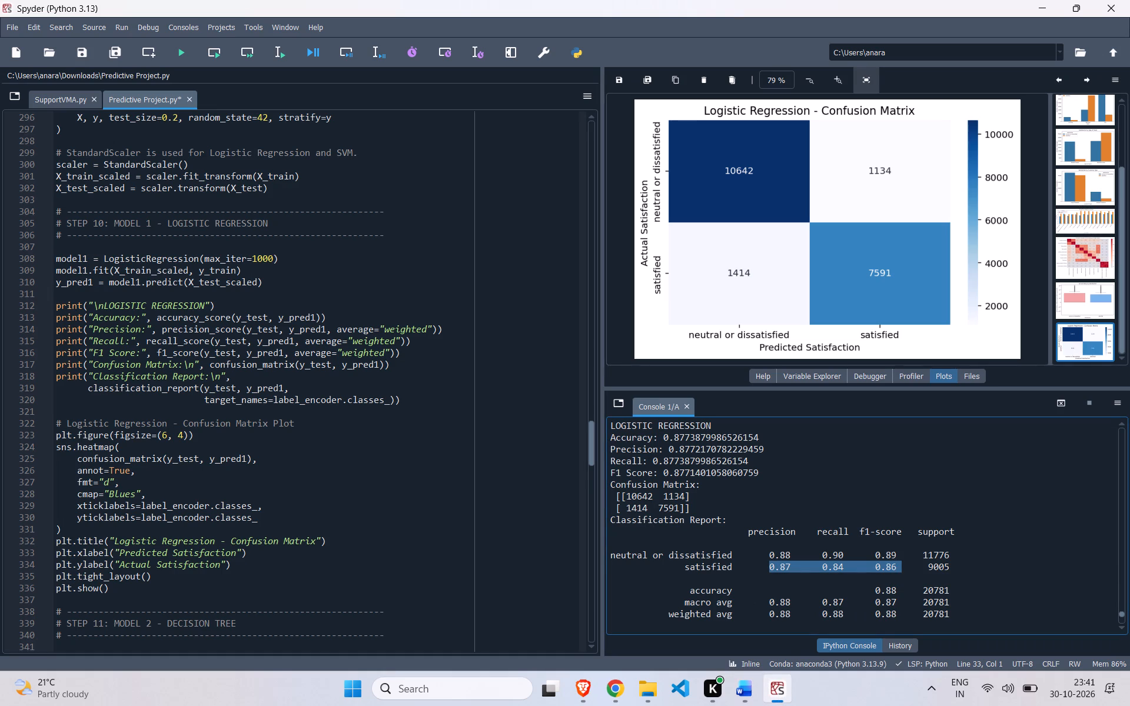
drag(763, 603, 810, 603)
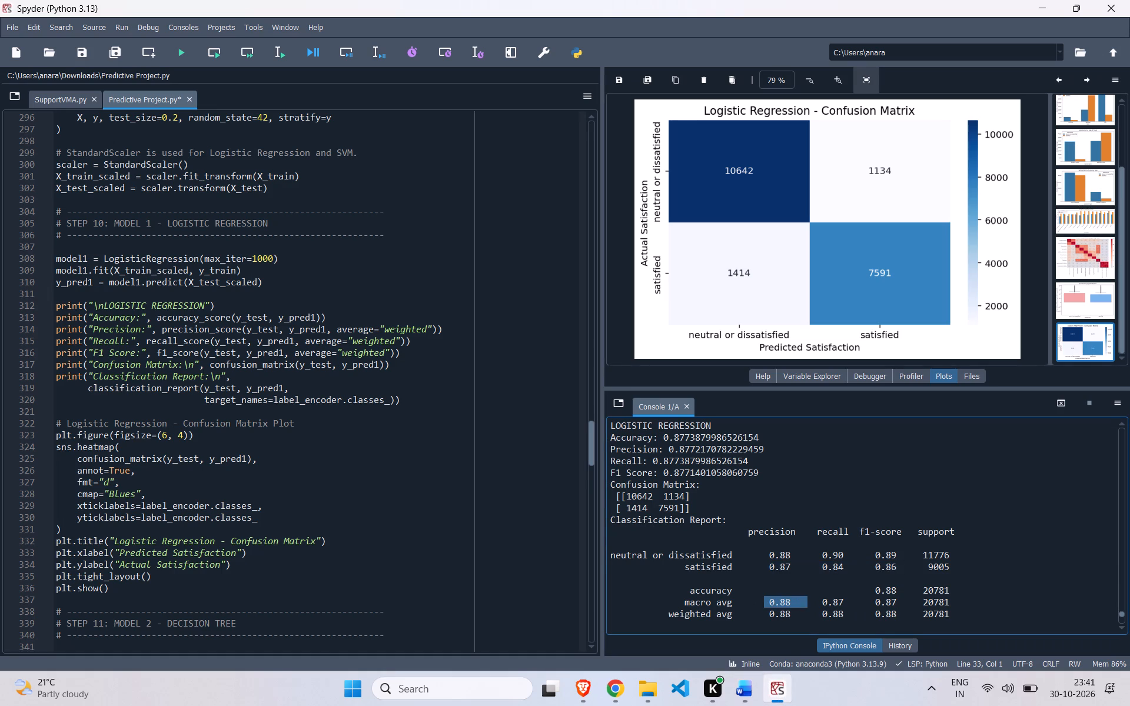
drag(810, 603, 902, 602)
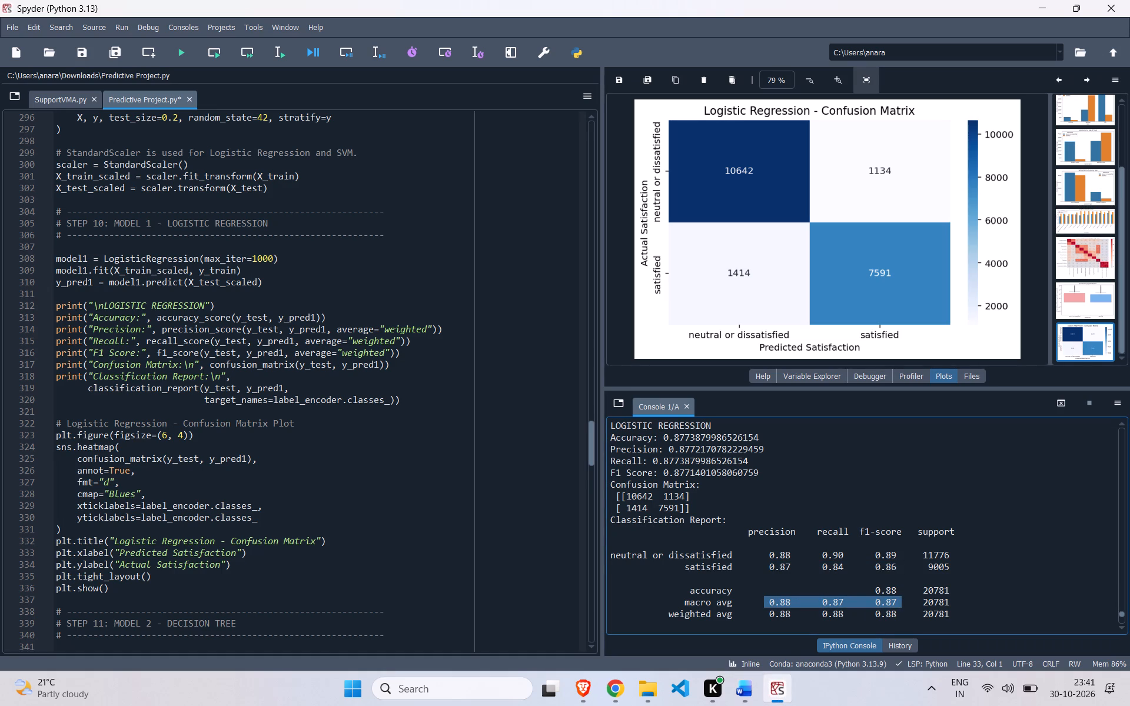
key(ctrl+c)
click(746, 703)
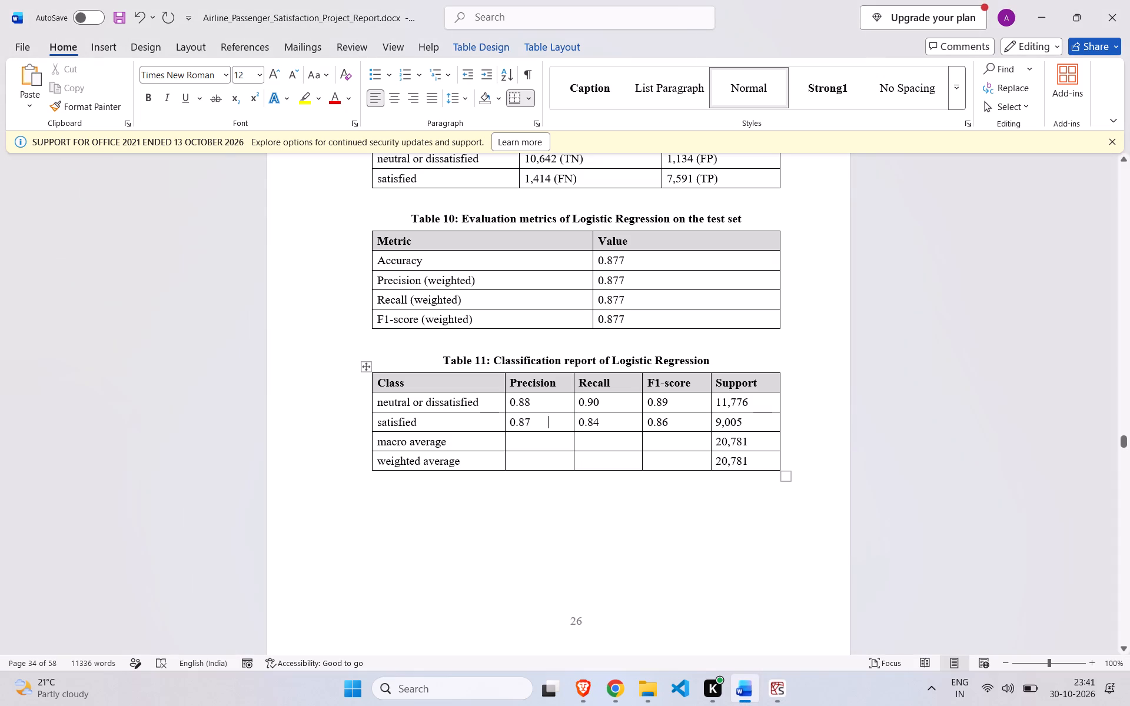
click(526, 443)
key(ctrl+v)
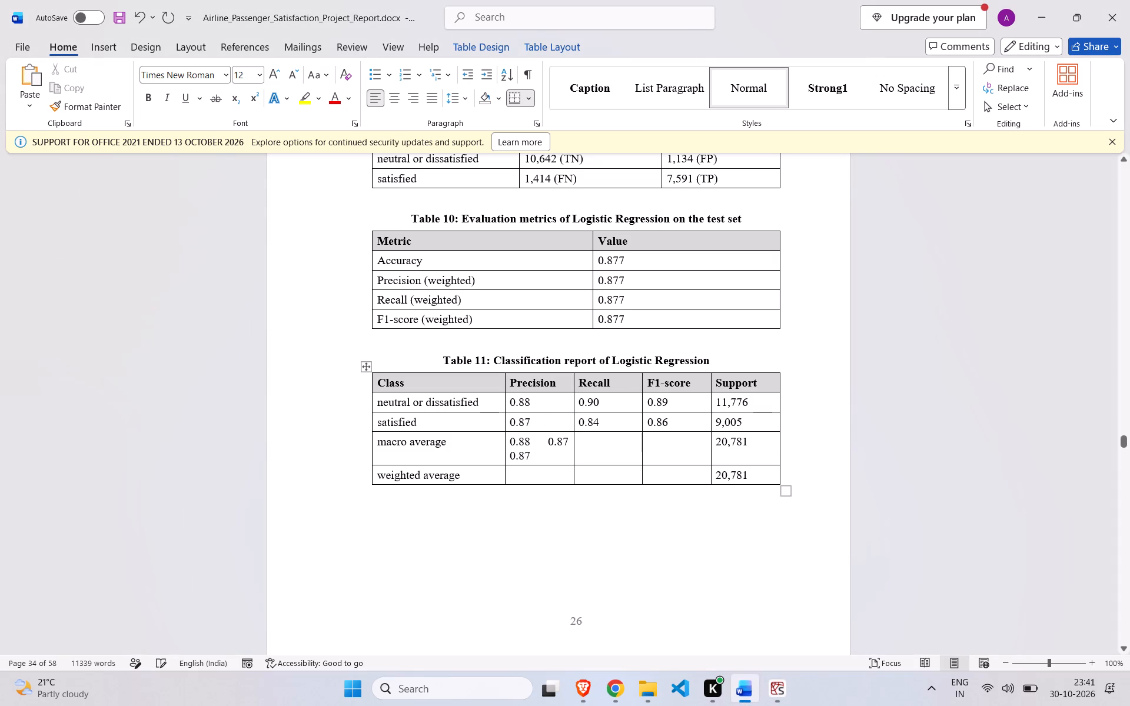
Enter 0.87 as both the F1-score and the Recall in Table 11's macro average row.
click(664, 447)
text(0.87)
key(Left)
key(Left)
key(Left)
key(Left)
key(Left)
text(0.87)
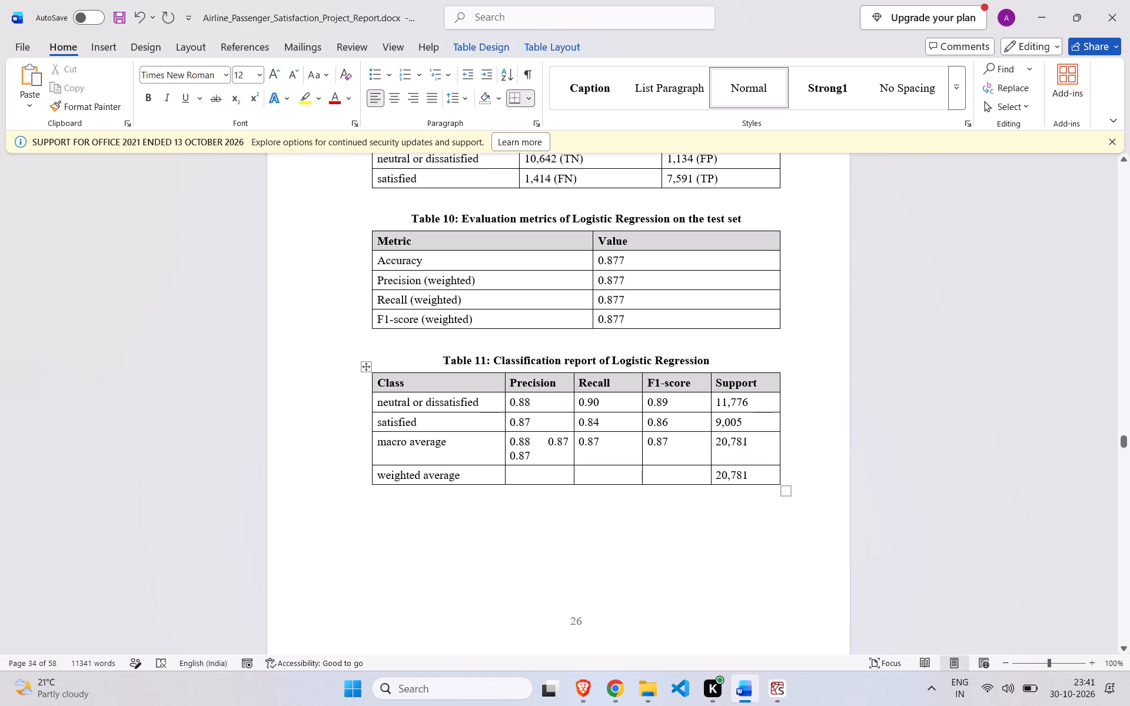
Remove the two extra 0.87 values from the macro average row's Precision cell, keeping only 0.88.
click(534, 451)
key(BackSpace)
key(BackSpace)
key(BackSpace)
key(BackSpace)
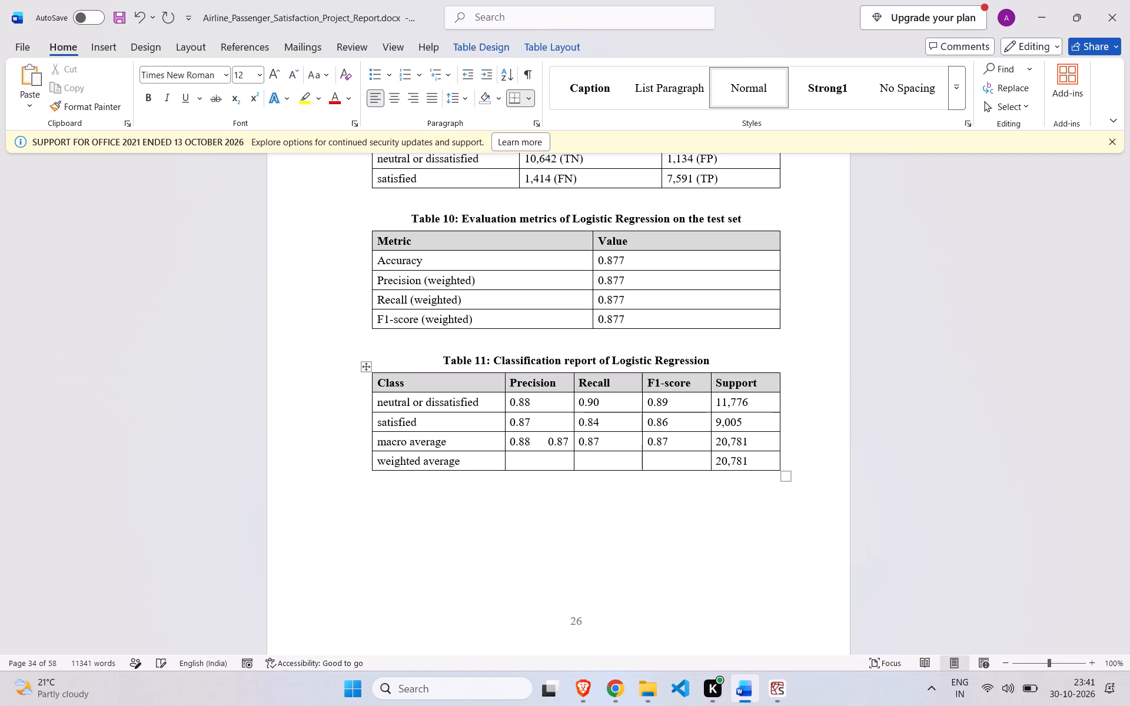
click(563, 444)
key(Right)
key(BackSpace)
key(BackSpace)
key(BackSpace)
key(BackSpace)
Check the weighted avg row in Spyder's classification report and enter 0.88 as the weighted average Precision in Table 11 in Word.
click(526, 459)
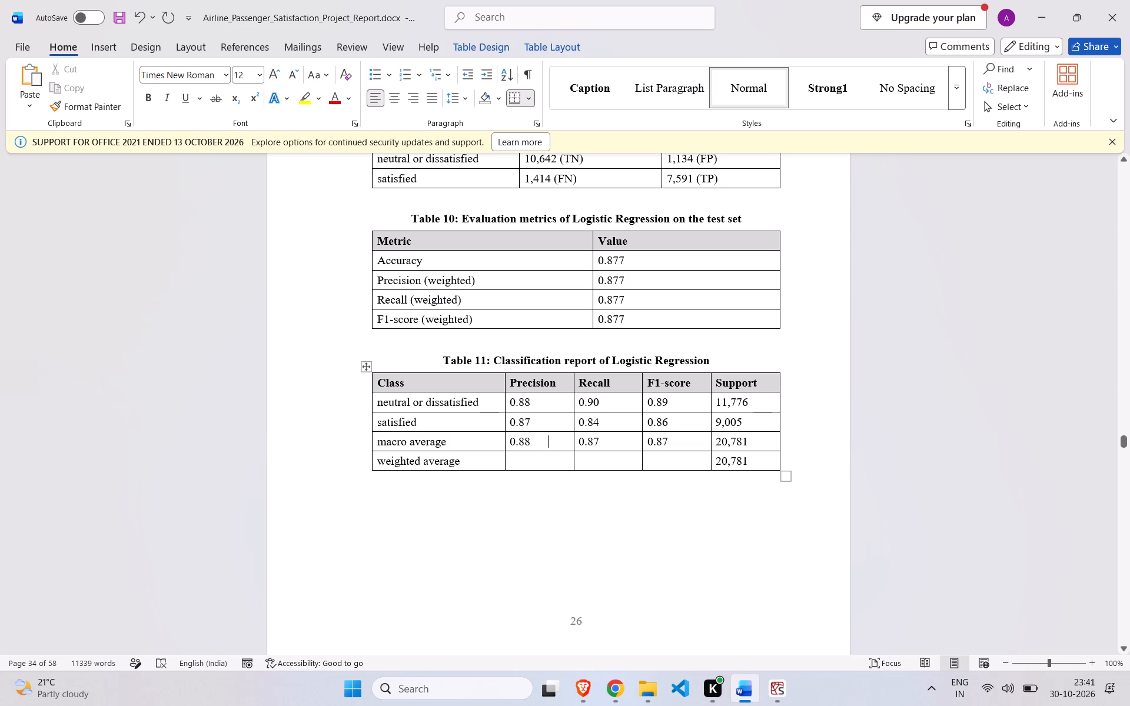
click(777, 694)
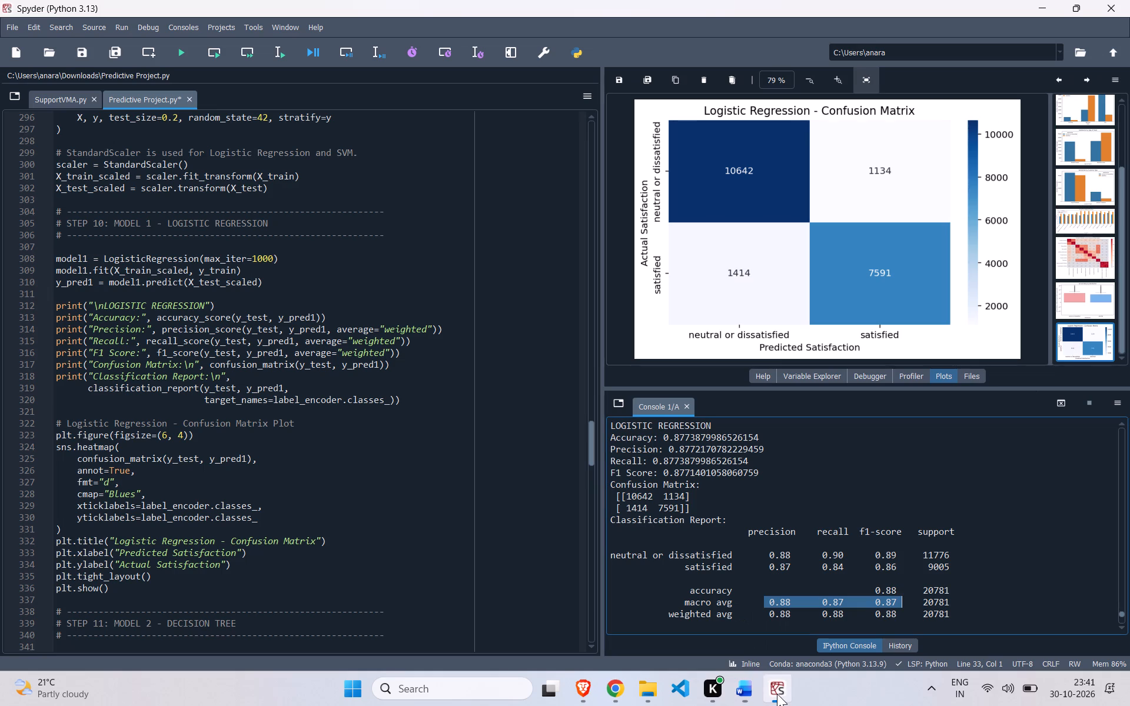
drag(766, 615, 875, 614)
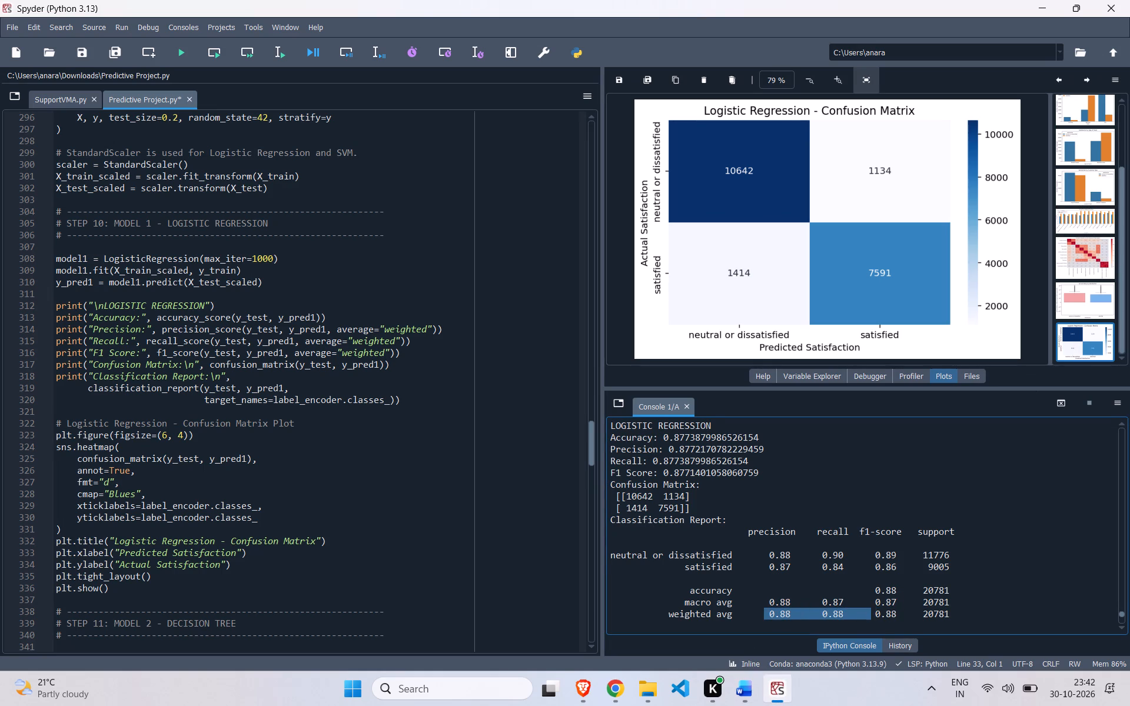
drag(875, 614, 905, 611)
click(905, 611)
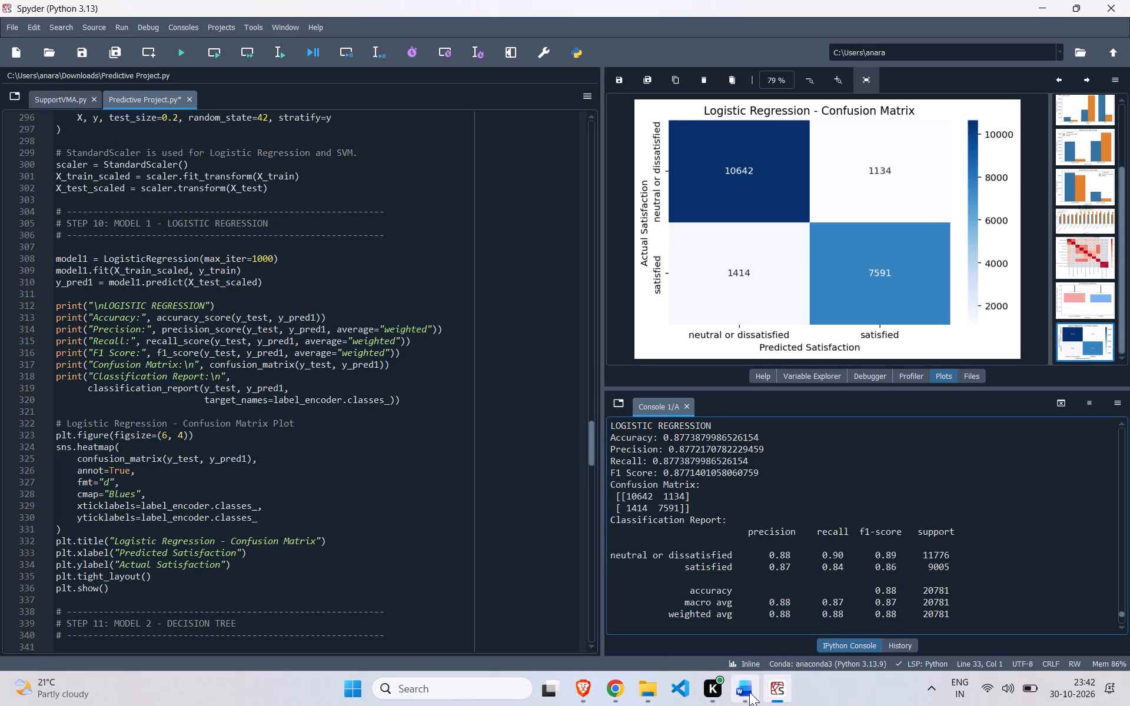
click(749, 692)
text(0.)
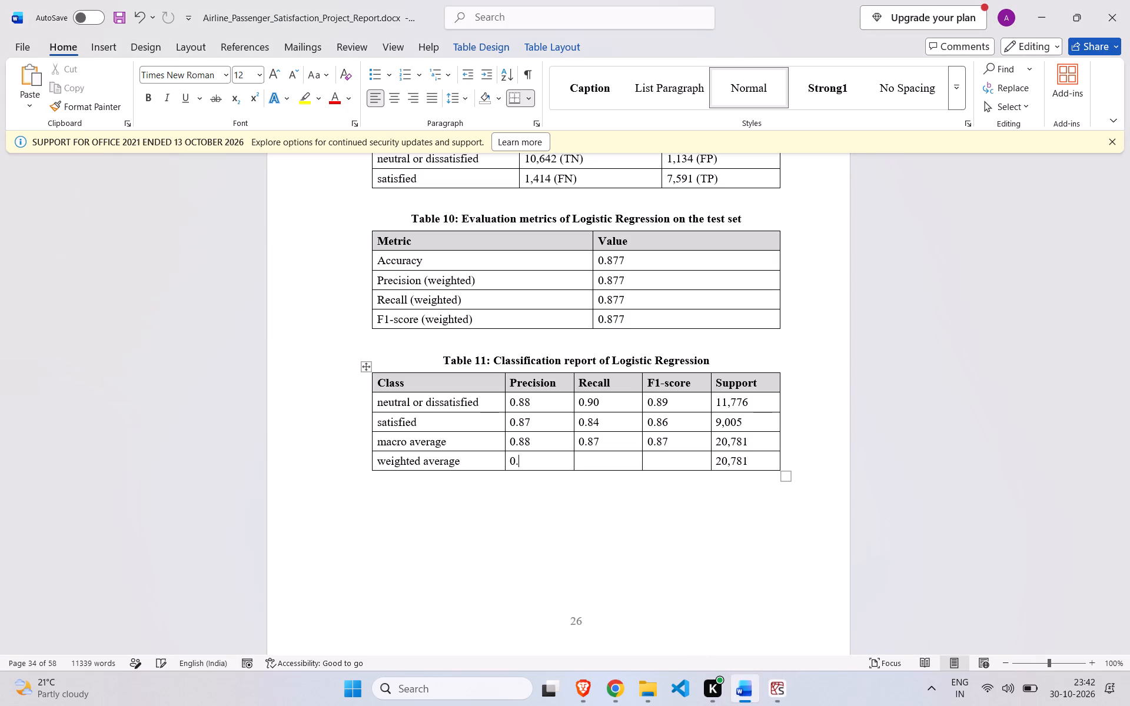
text(88)
Enter 0.88 as both the F1-score and the Recall in Table 11's weighted average row.
key(Right)
key(Right)
text(0.88)
key(Left)
key(Left)
key(Left)
key(Left)
key(Left)
text(0.88)
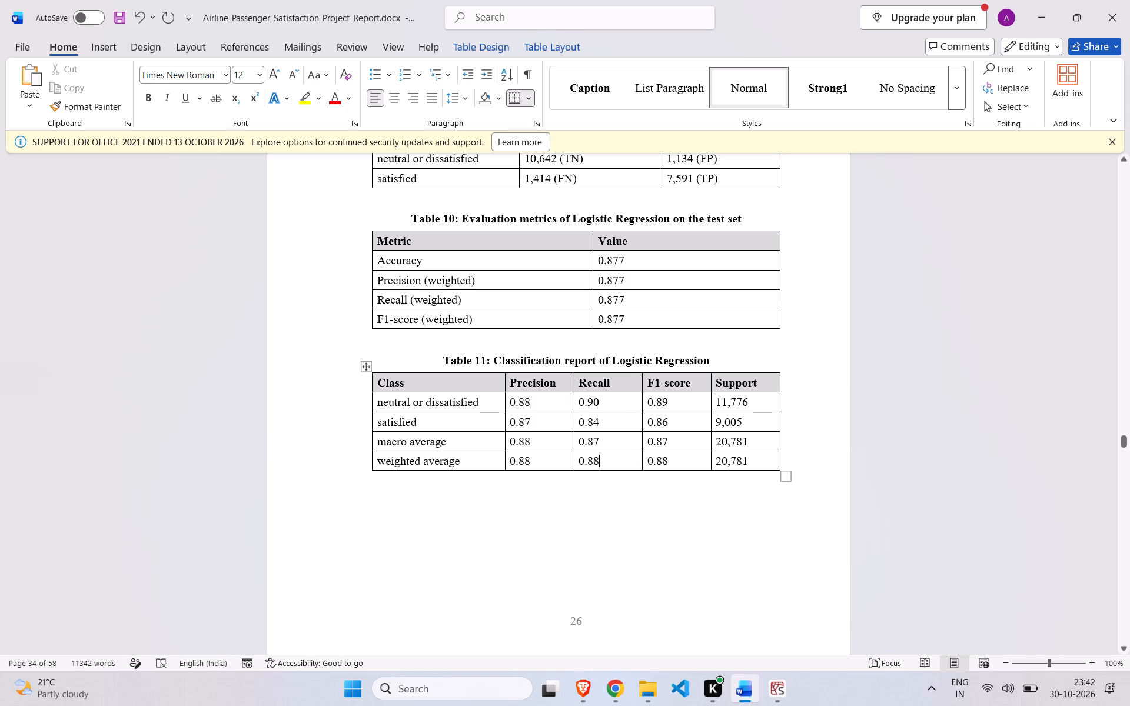
Check the completed Table 11 and save the report document.
scroll(741, 524, down, 2)
scroll(741, 524, up, 1)
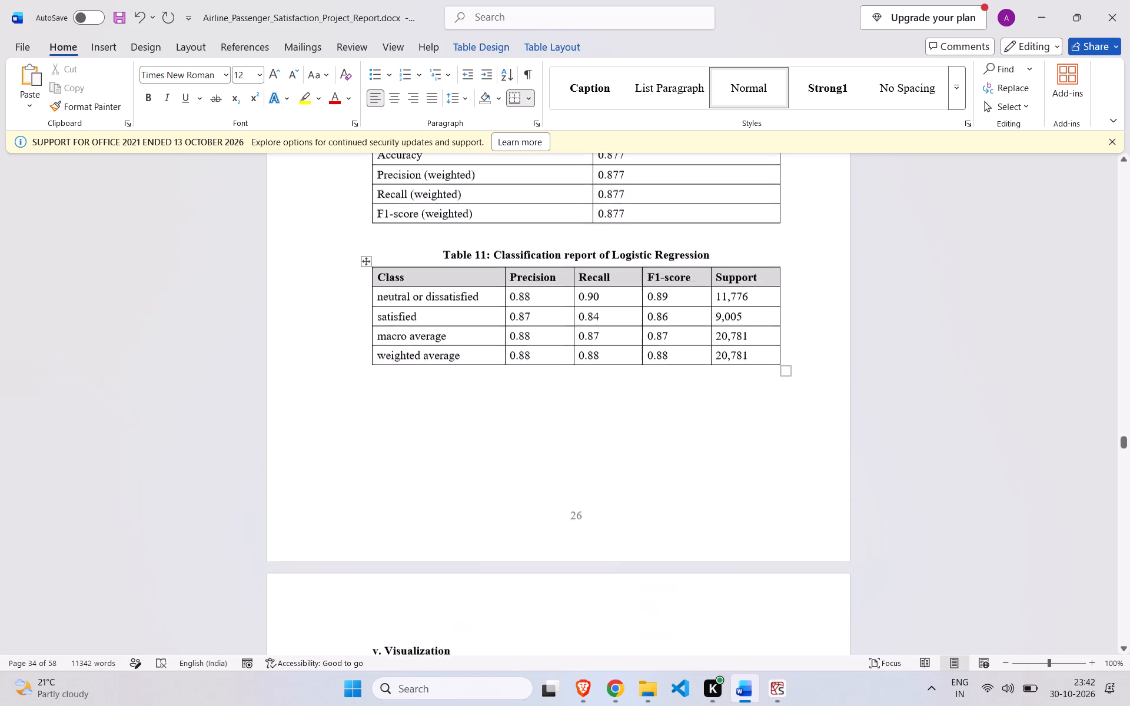
scroll(741, 524, up, 1)
scroll(741, 524, down, 1)
key(ctrl+s)
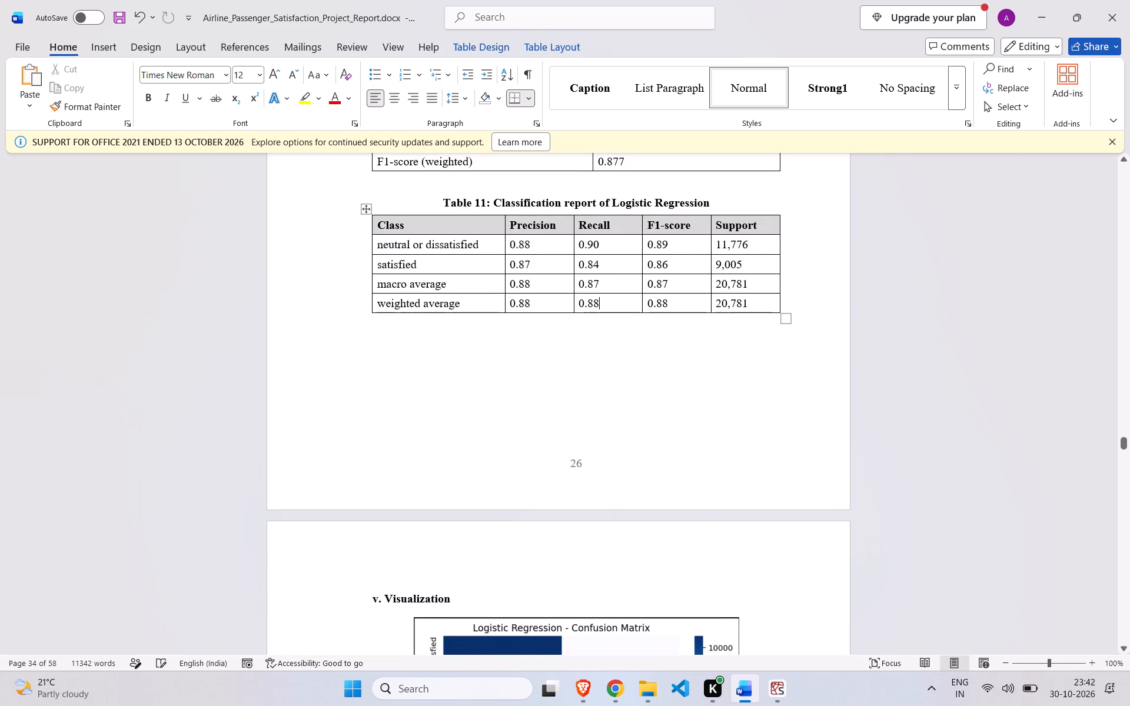
Look through the report from the Logistic Regression visualization to the Decision Tree results in Tables 12 to 14 for entries to fill.
scroll(720, 381, down, 1)
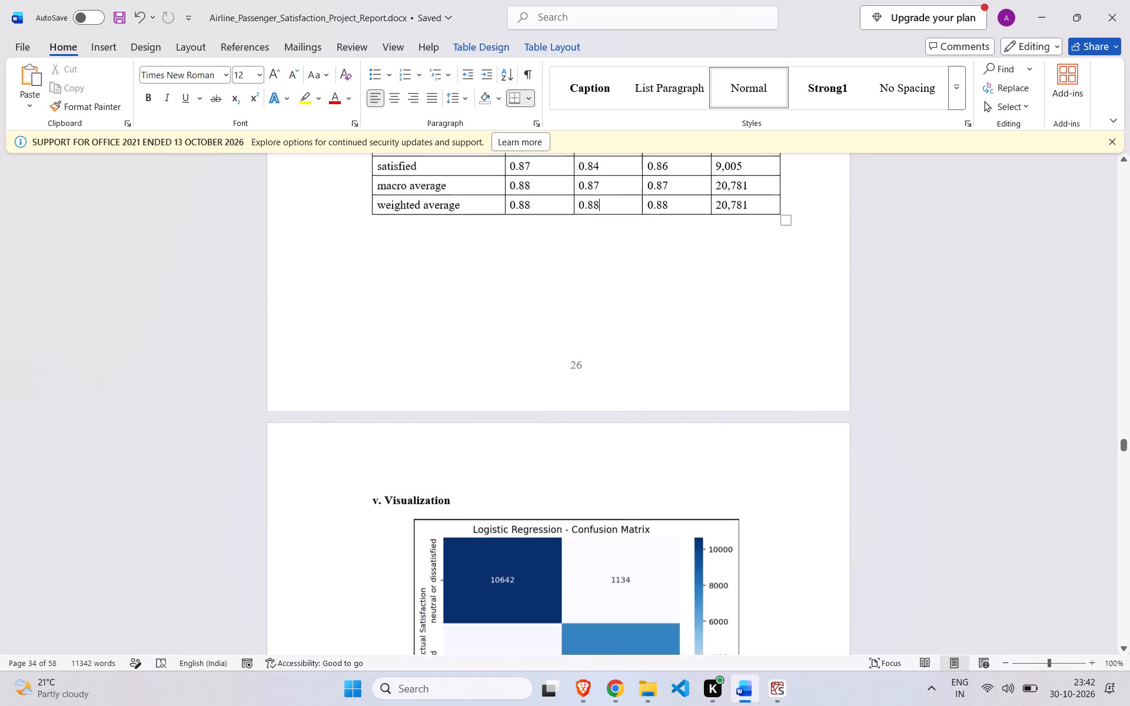
scroll(720, 381, down, 4)
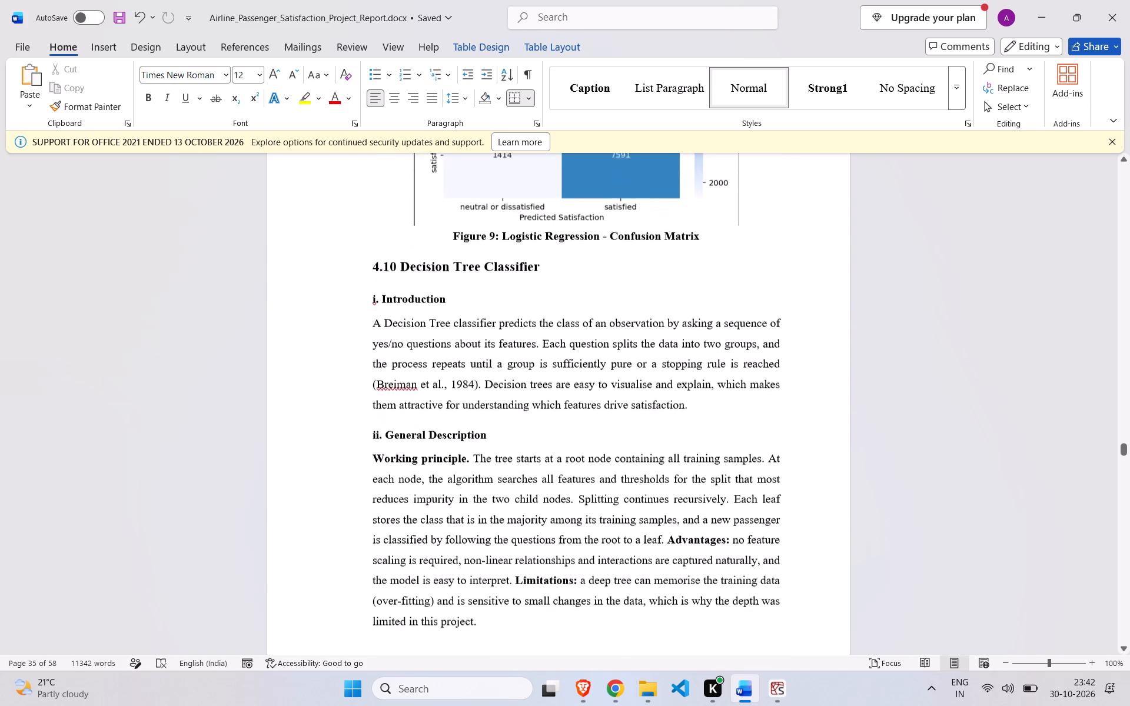
scroll(720, 381, down, 3)
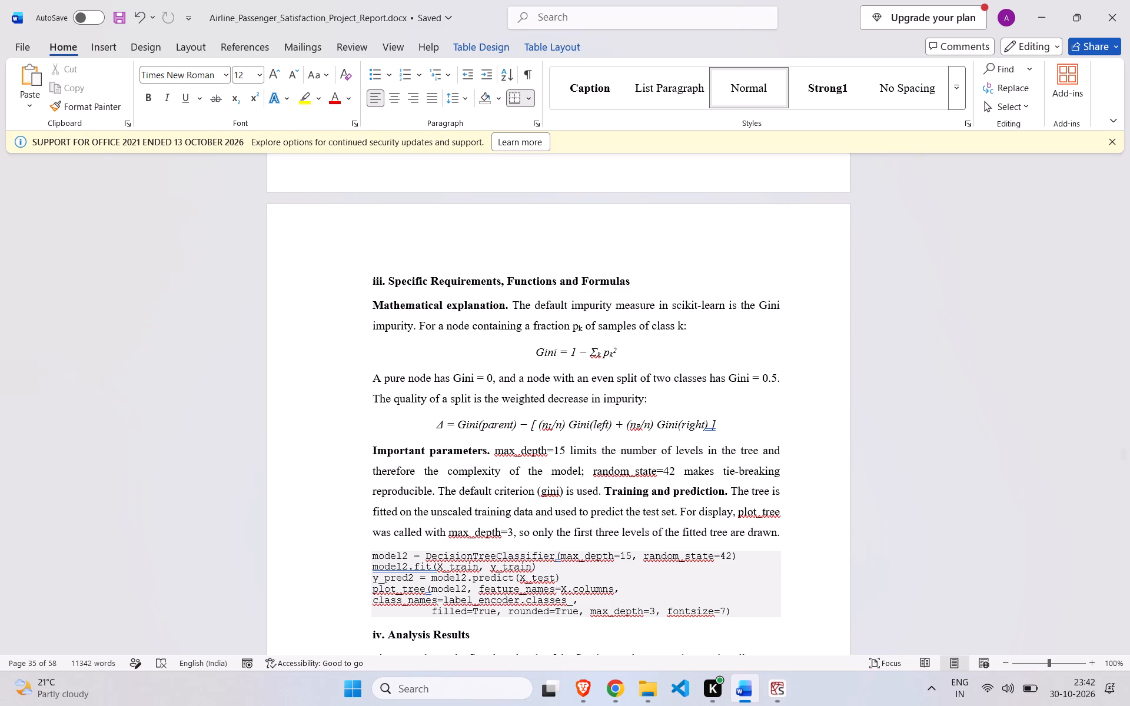
scroll(720, 381, down, 1)
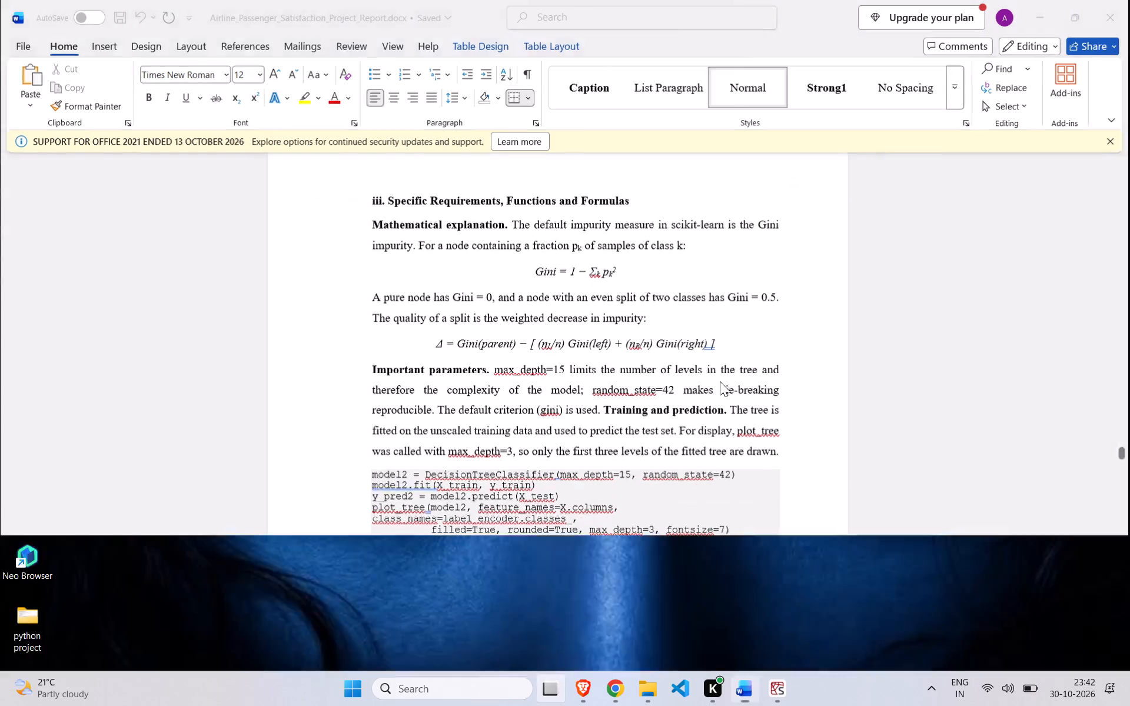
click(223, 104)
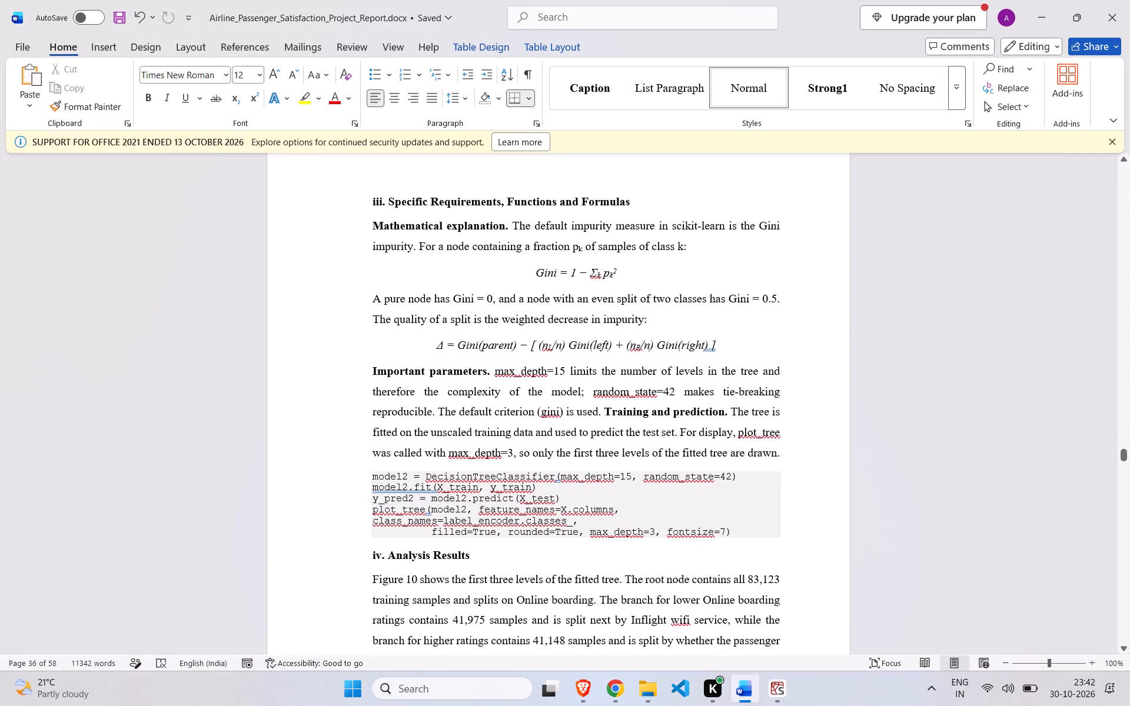
scroll(622, 375, down, 3)
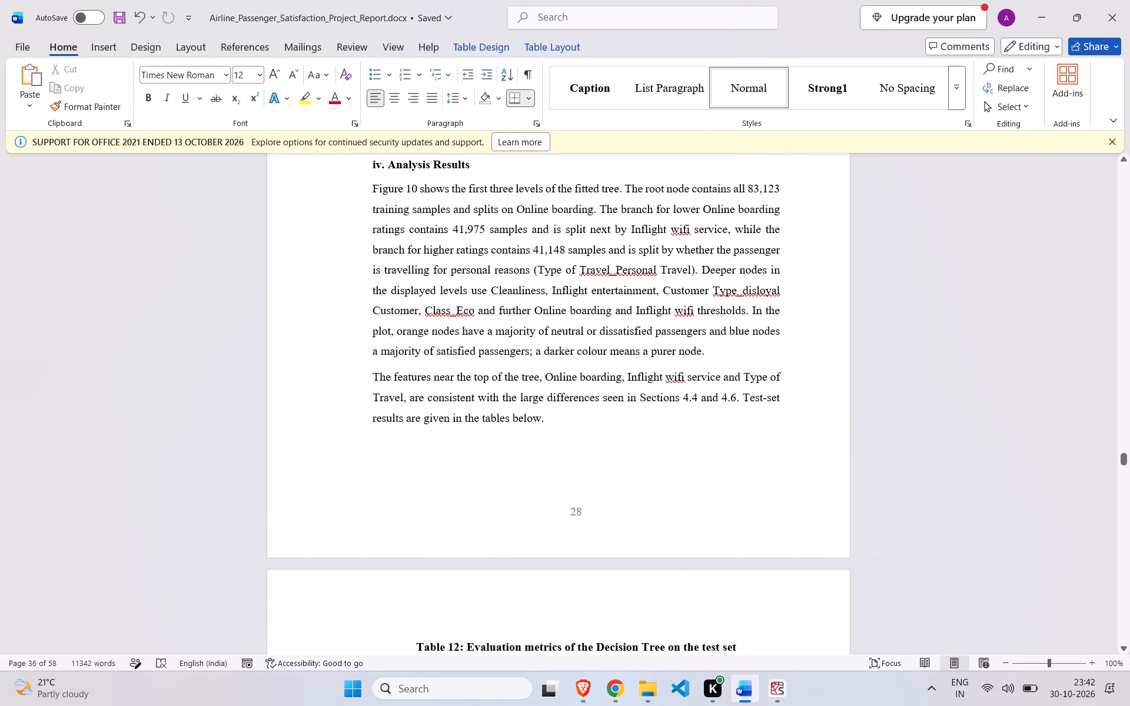
scroll(622, 375, down, 2)
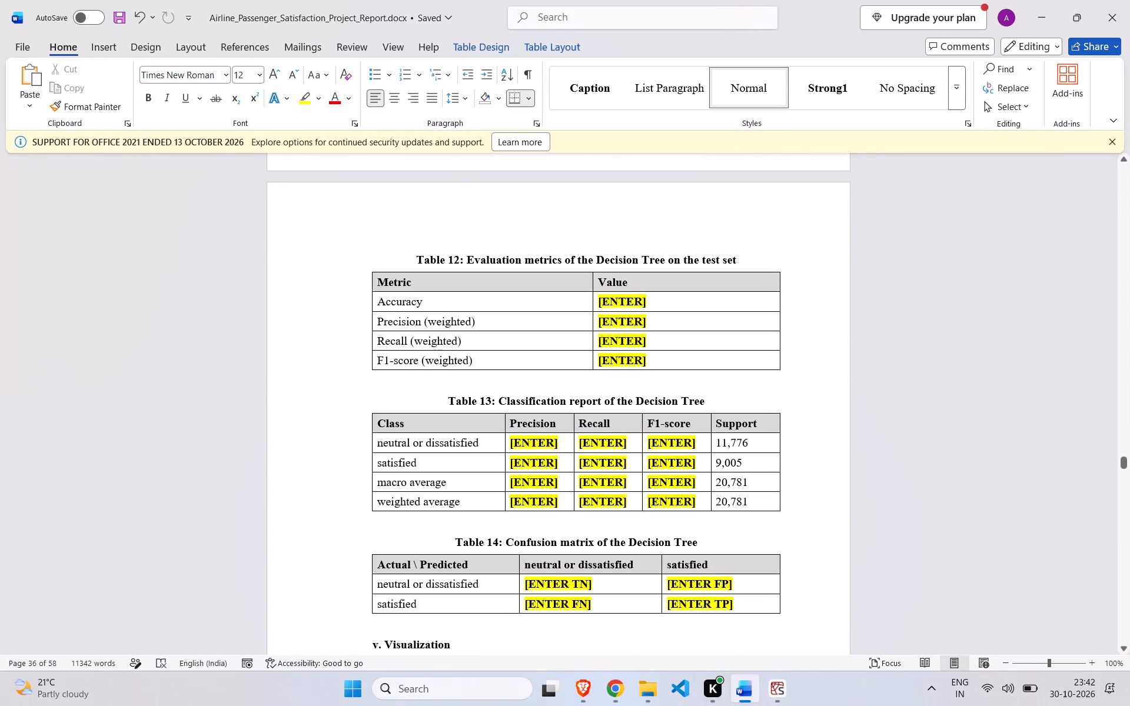